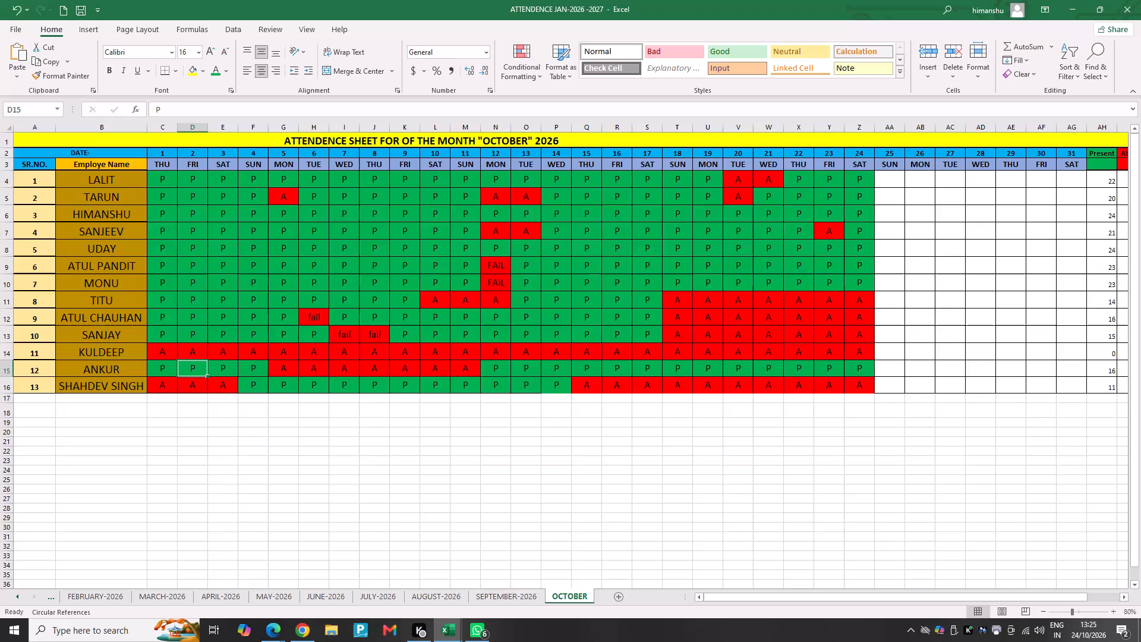
In the STAFF ADVANCE&SALARY MANGMENT workbook, set Monthly Salary to 21000 and Duty Days to 16 on the ANKUR sheet.
key("alt+Tab")
key("alt+Tab")
key("alt+Tab")
key("alt+Tab")
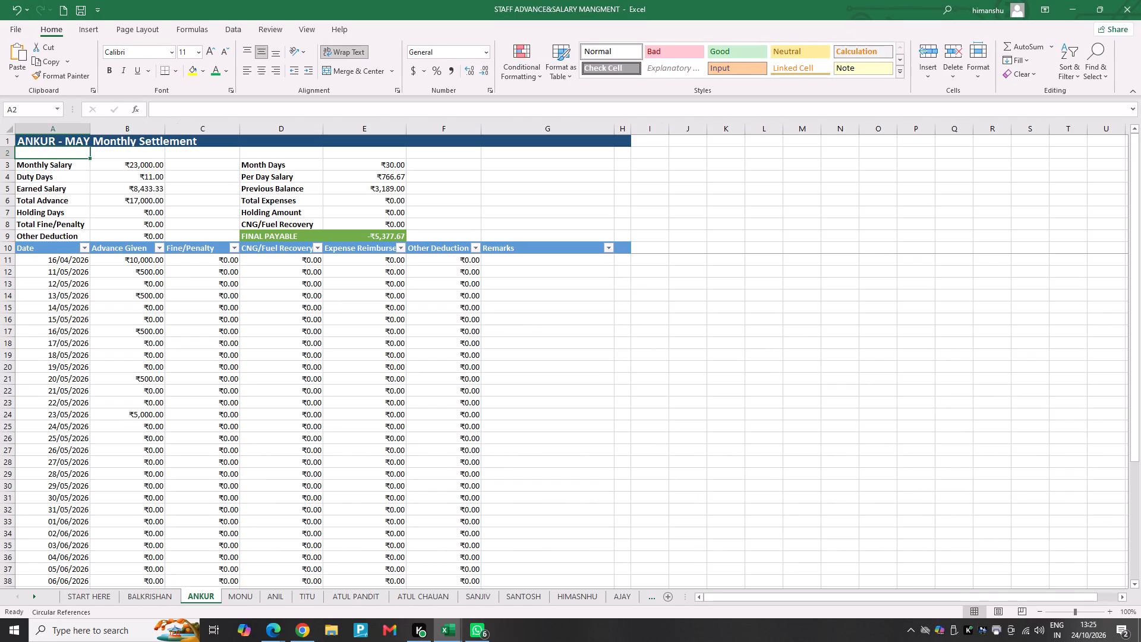
left_click(160, 150)
left_click(157, 168)
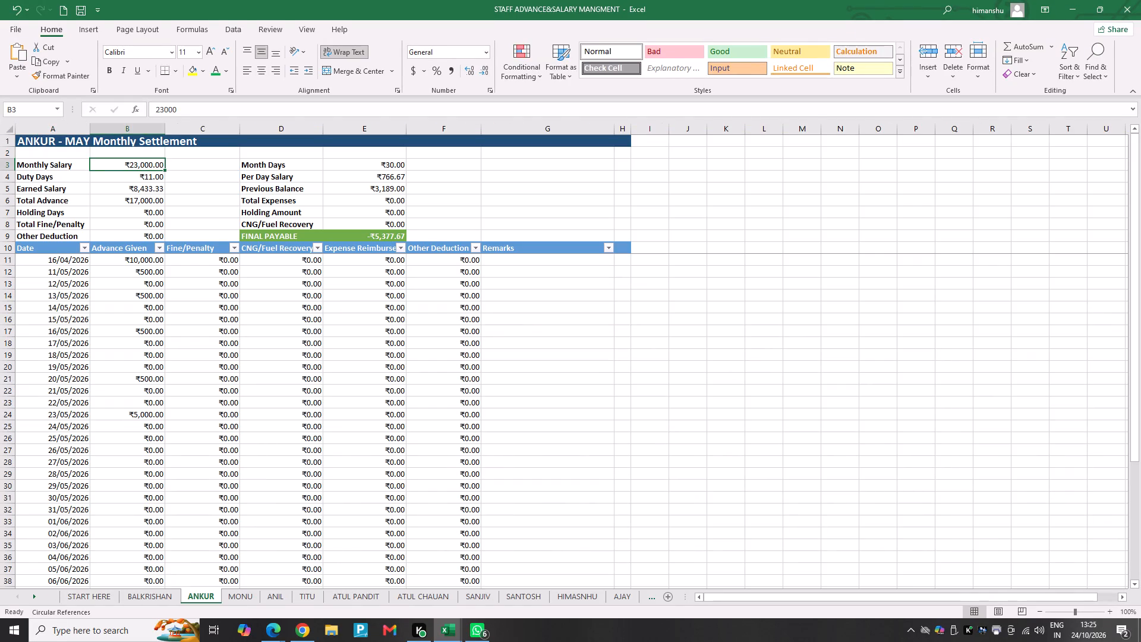
type("21")
key("Return")
key("Up")
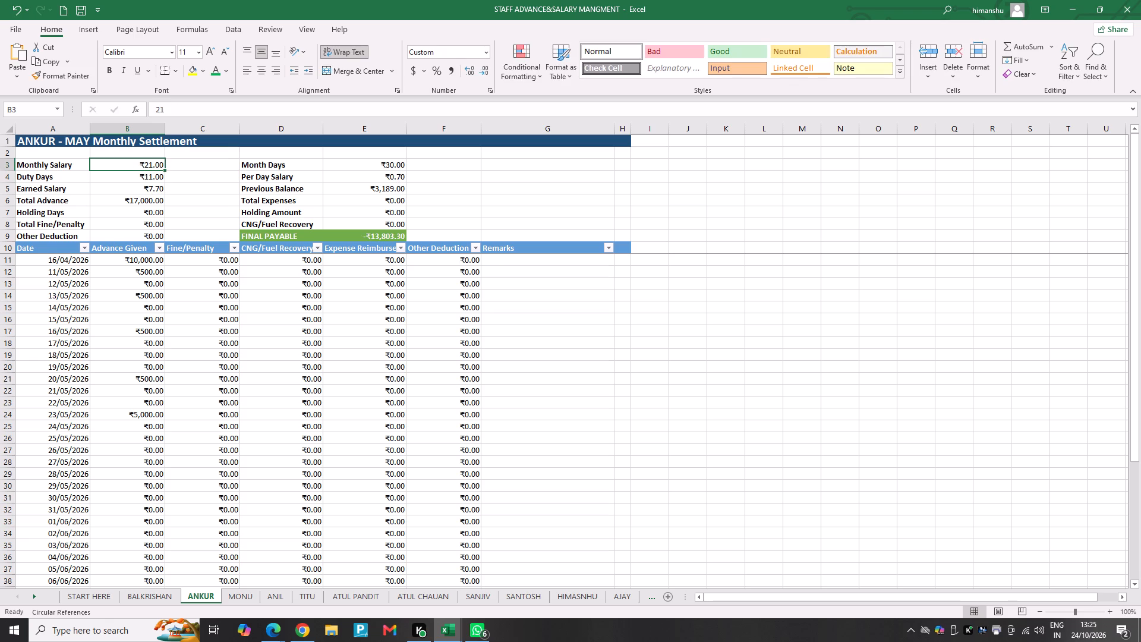
type("21000")
key("Return")
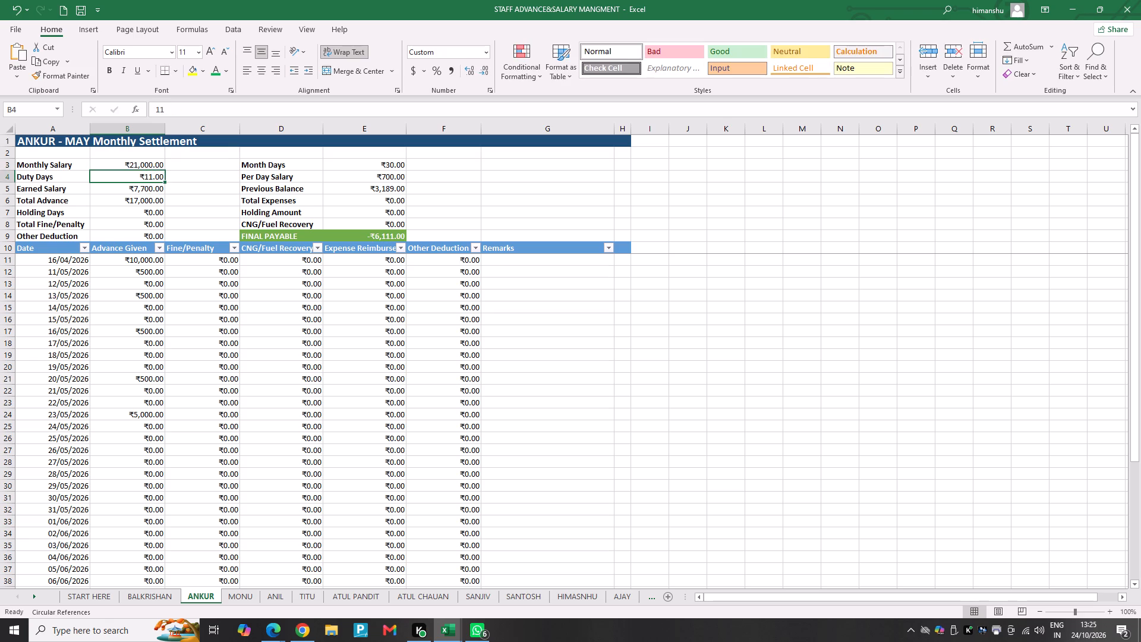
type("16")
key("Return")
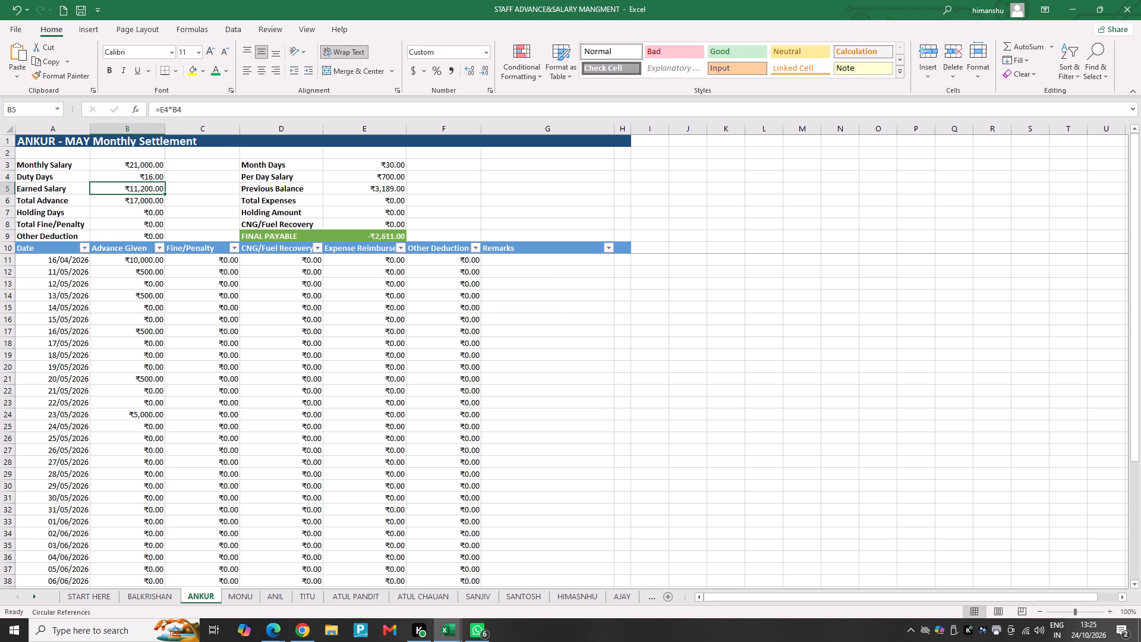
Replace the Holding Days label with TRIPS and enter 6 as its value.
key("Down")
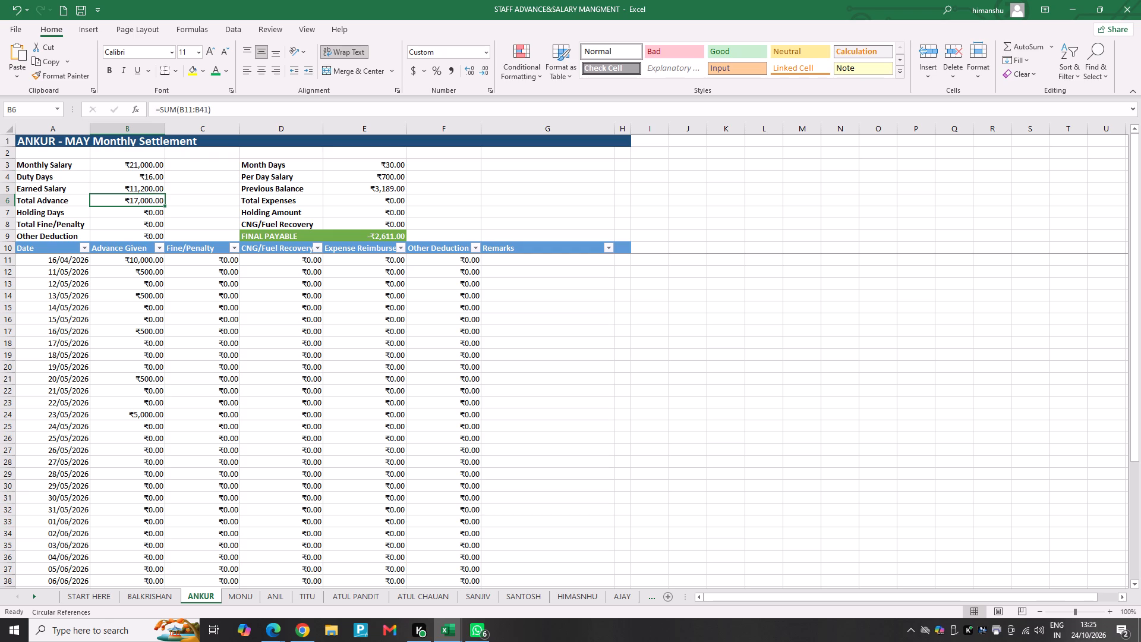
key("Down")
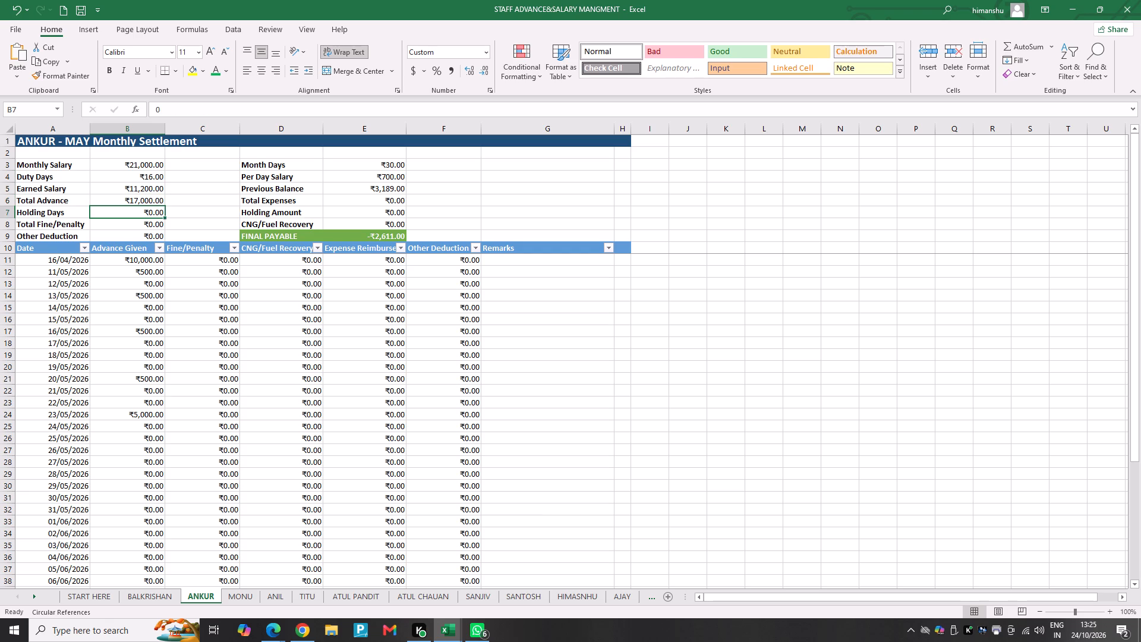
key("Left")
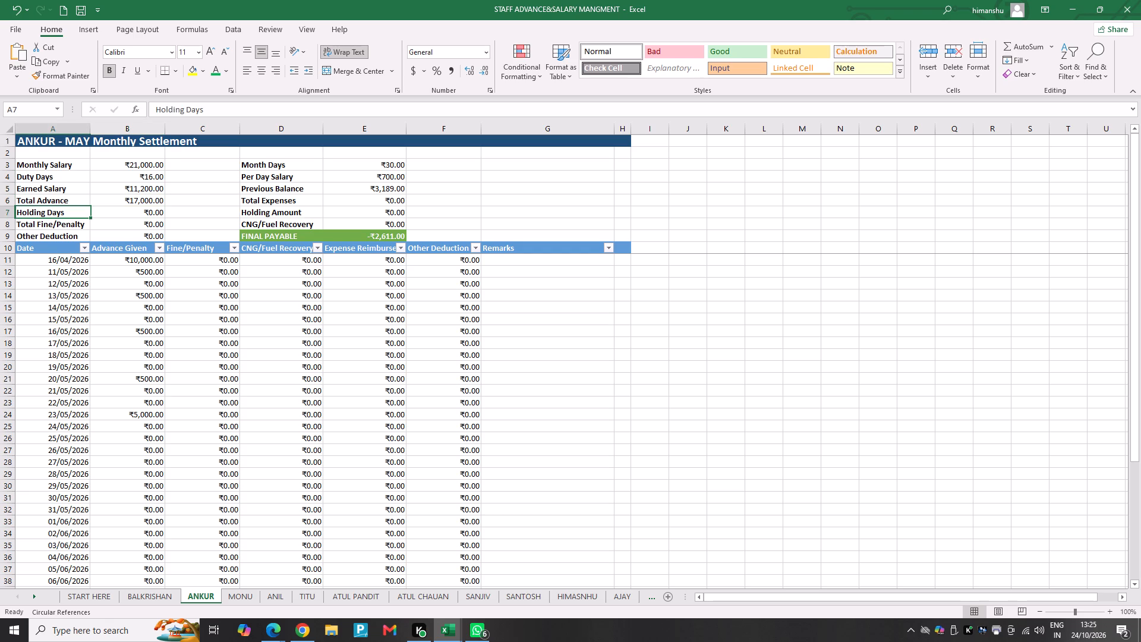
type("TRIP")
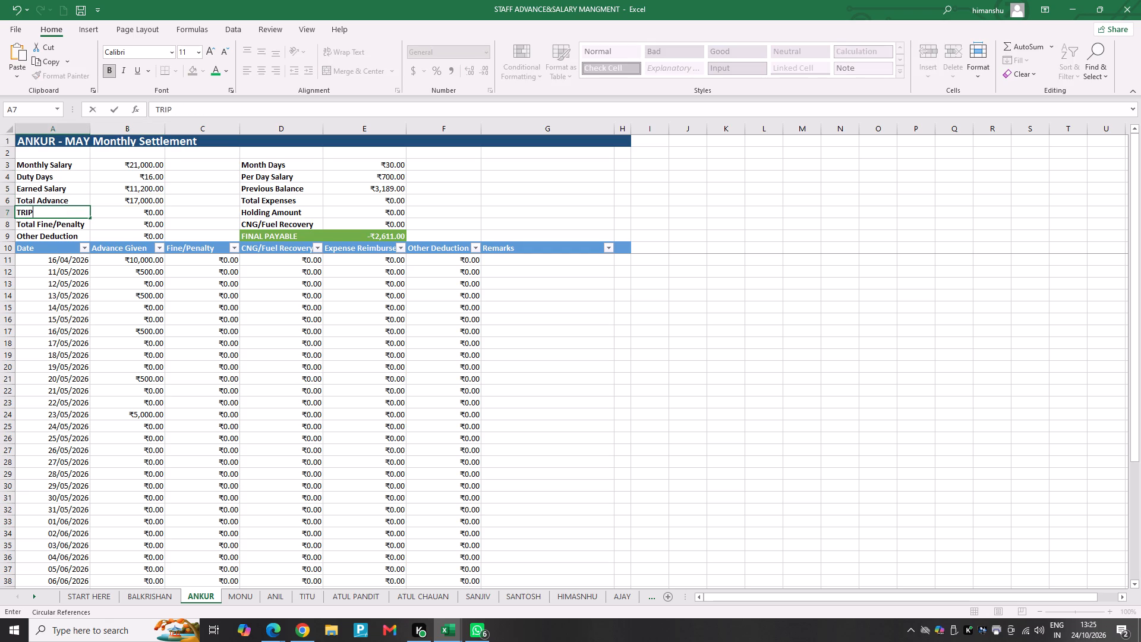
key("s")
key("Right")
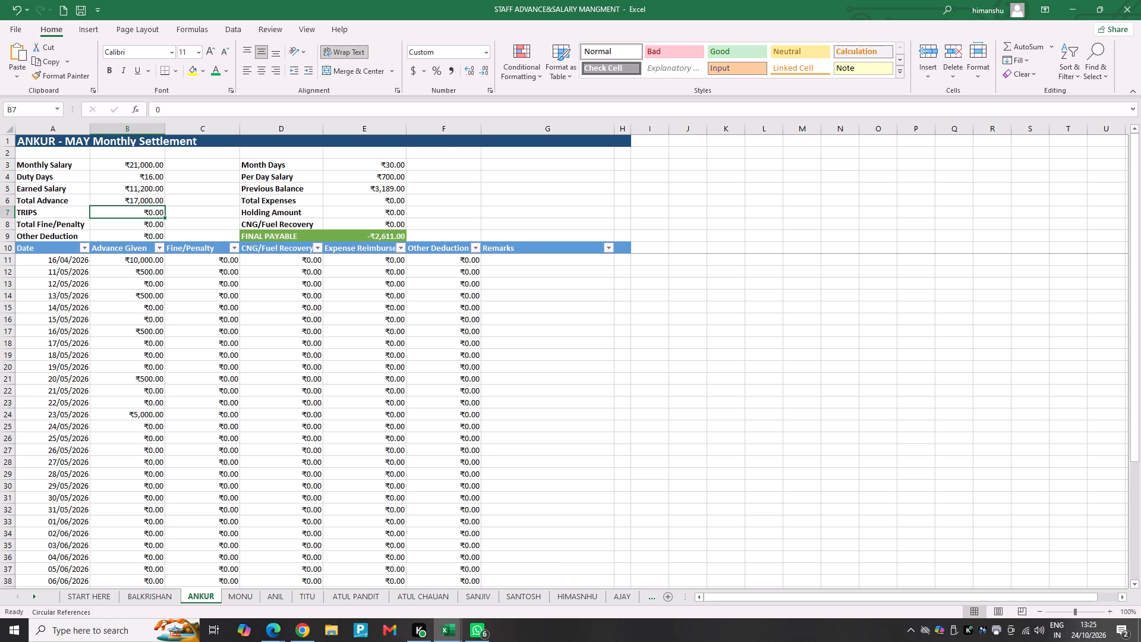
key("6")
key("Return")
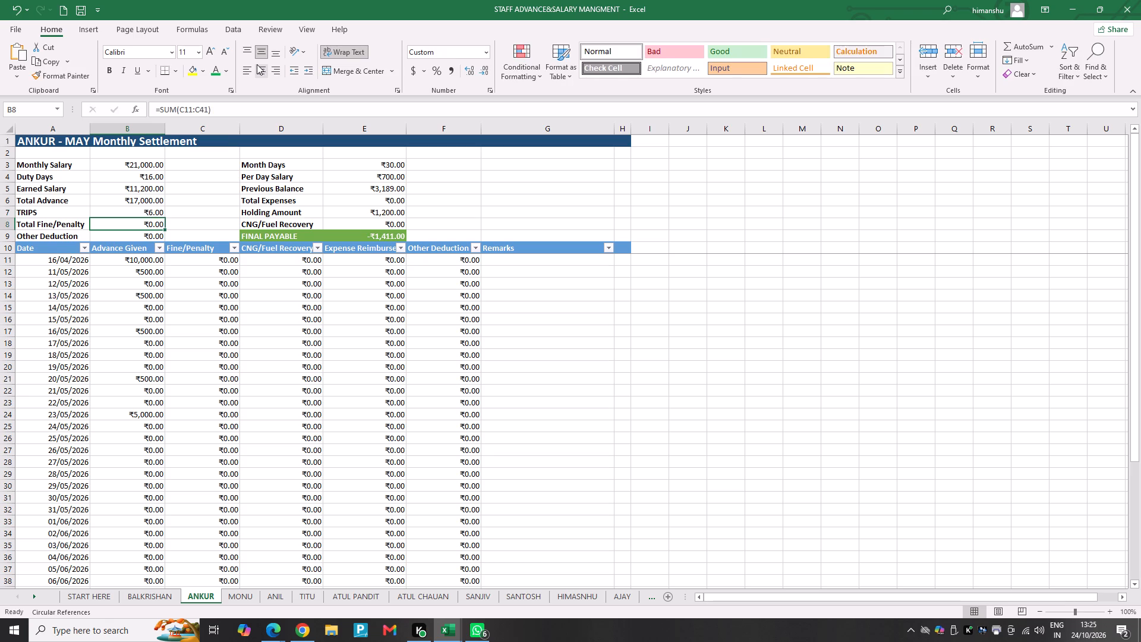
Change the Holding Amount formula in E7 to =B7*400.
triple_click(346, 215)
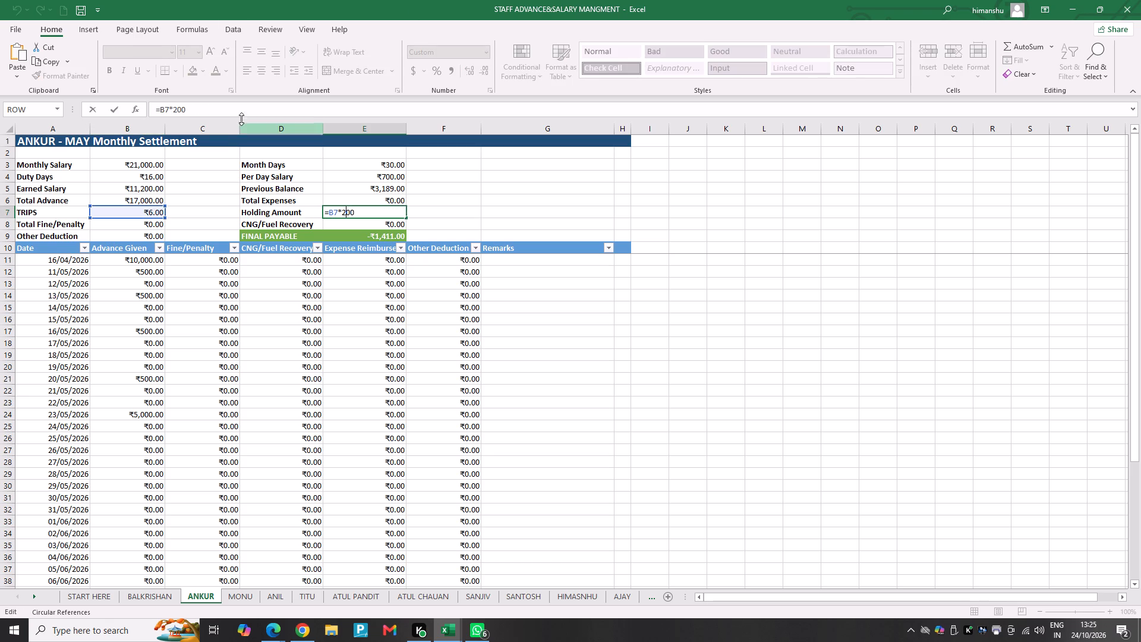
left_click(222, 106)
key("BackSpace")
key("BackSpace")
key("BackSpace")
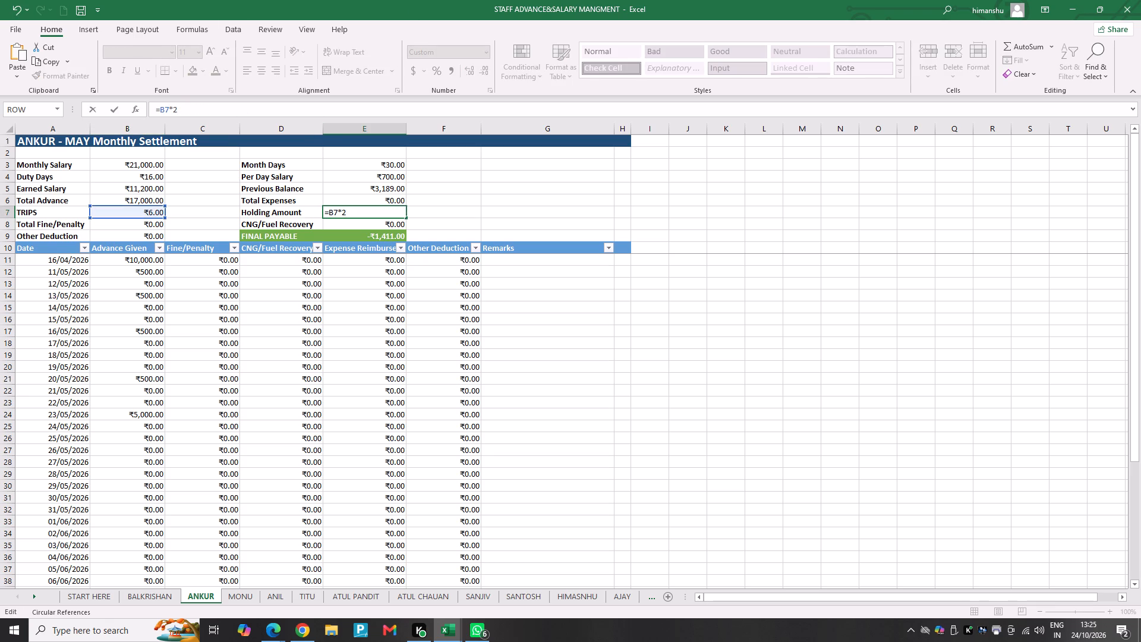
type("400")
key("Return")
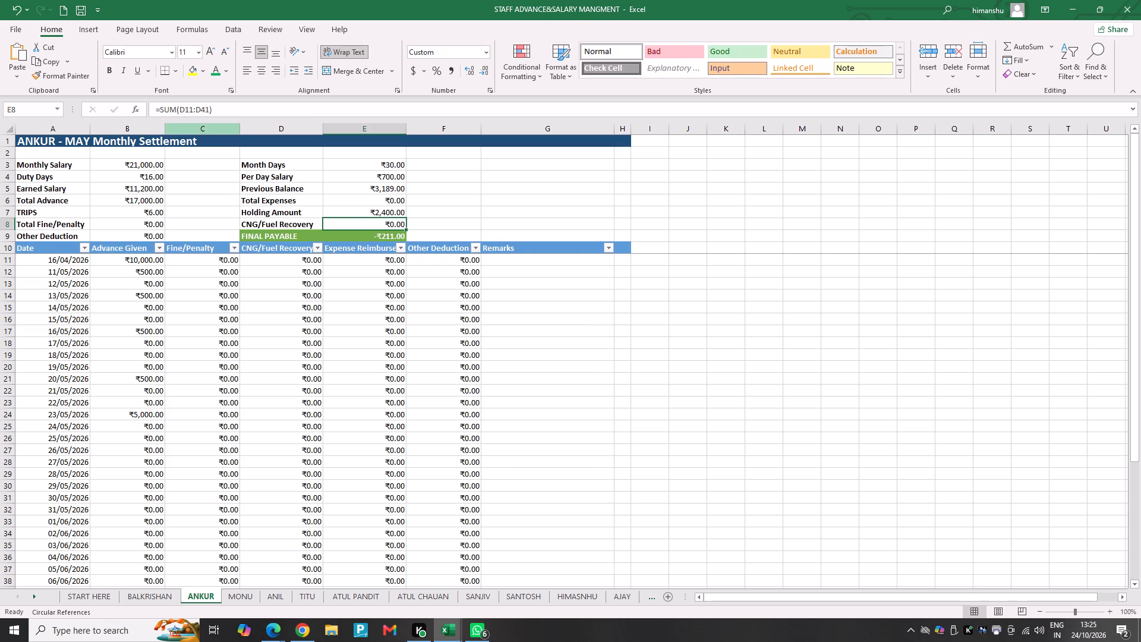
Rename the Holding Amount label in D7 as TRIPS AMOUNT.
left_click(300, 215)
left_click(307, 210)
double_click(307, 210)
left_click_drag(307, 210, 232, 213)
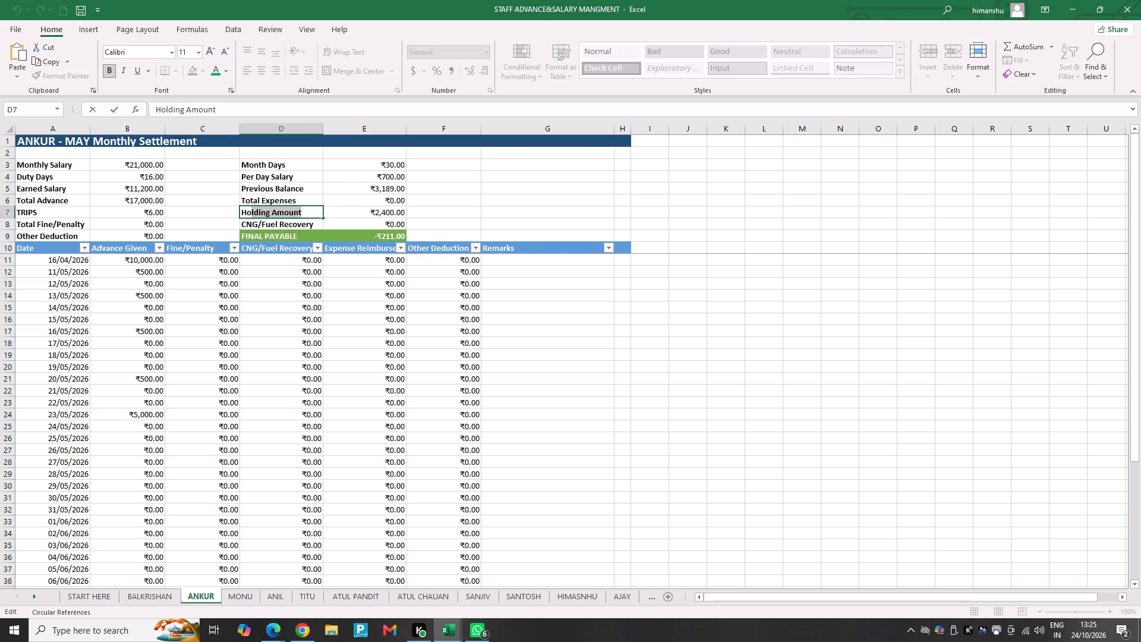
left_click_drag(232, 213, 221, 213)
type("TRIPS AMOUNT")
key("Return")
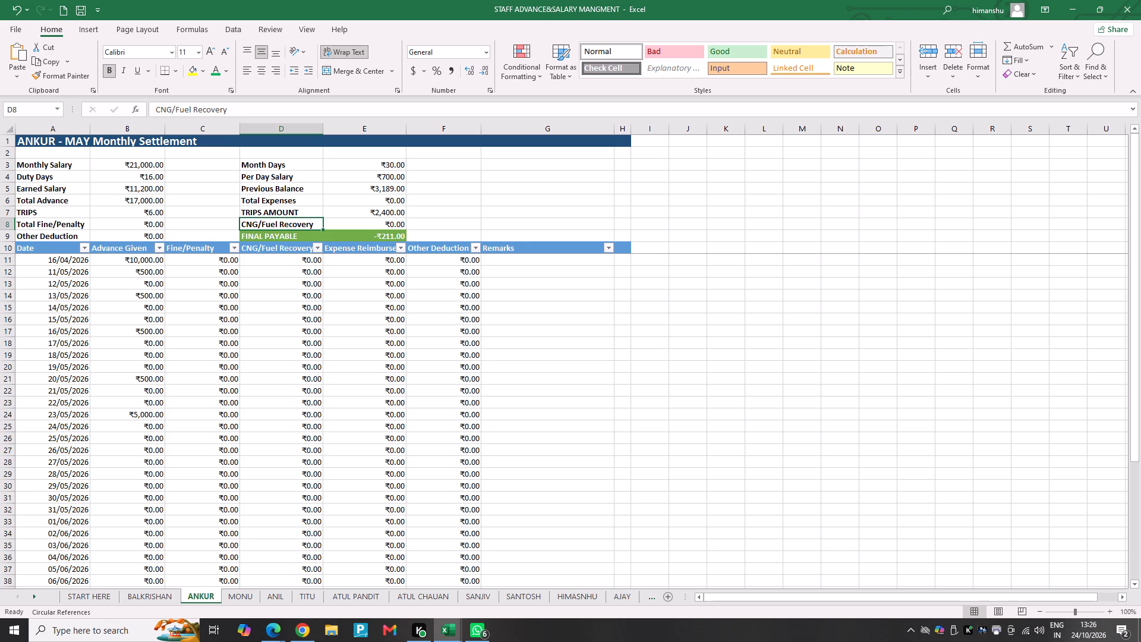
Set the Previous Balance to 9860.
left_click(377, 188)
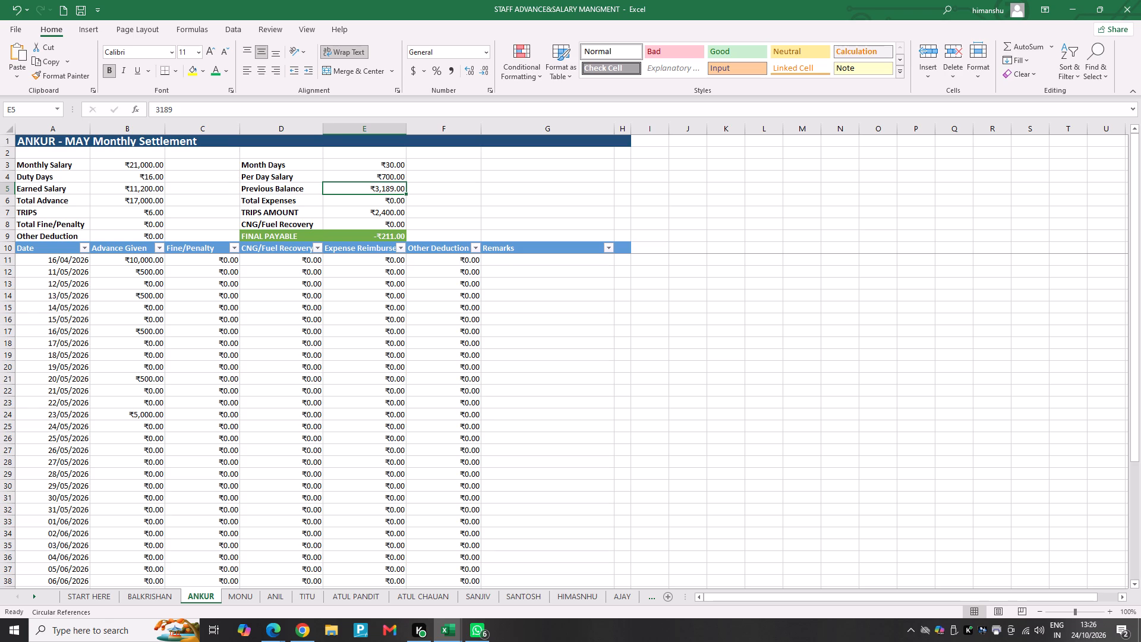
type("9860")
key("Return")
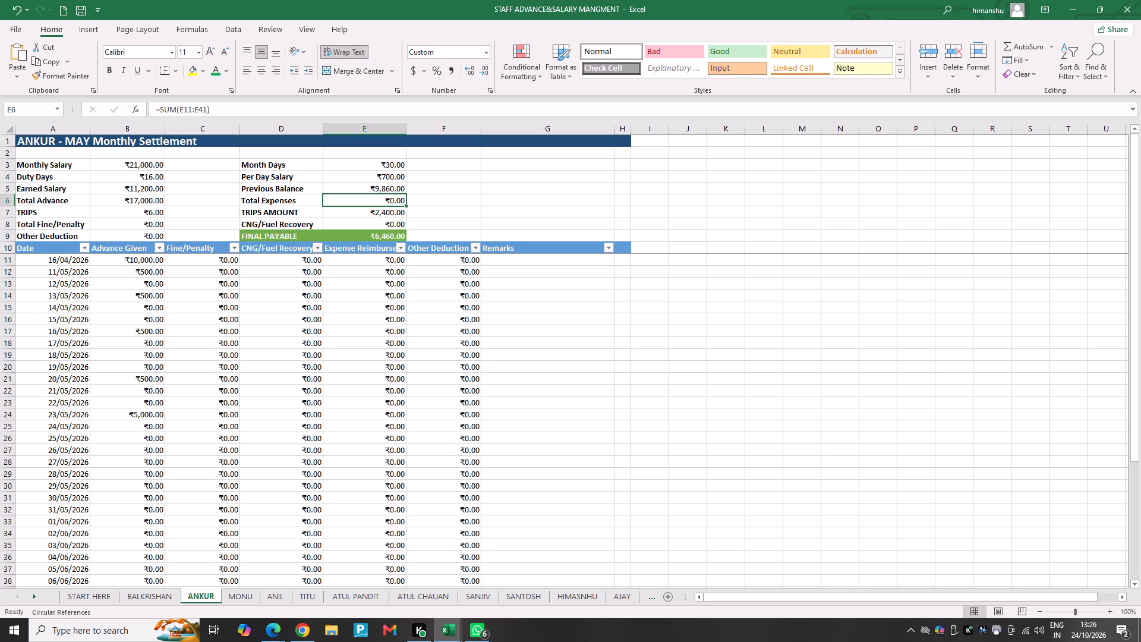
Examine the dated advances in the settlement table and on the ANKUR sheet of the Copy of MIS DD Logistics workbook.
left_click(146, 261)
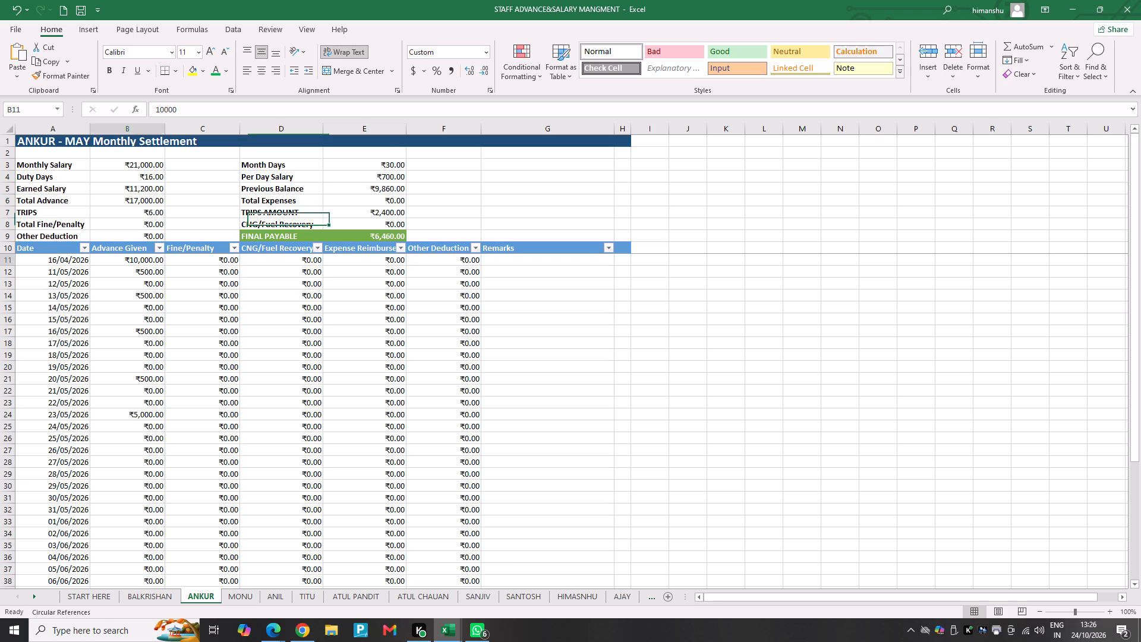
scroll(241, 305, "up", 5)
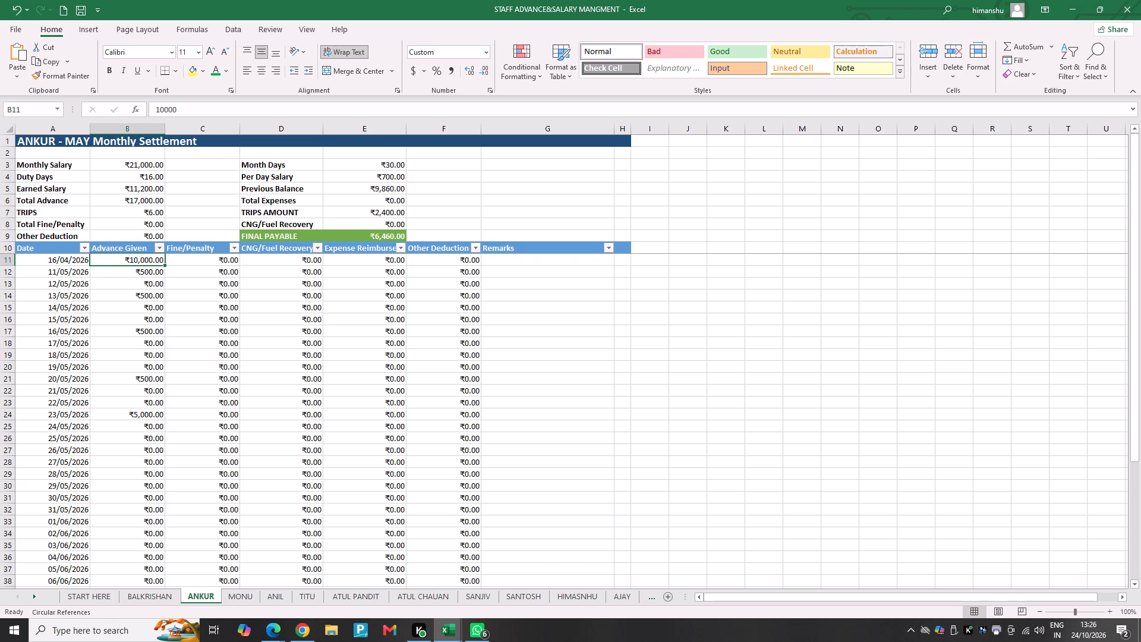
left_click(43, 265)
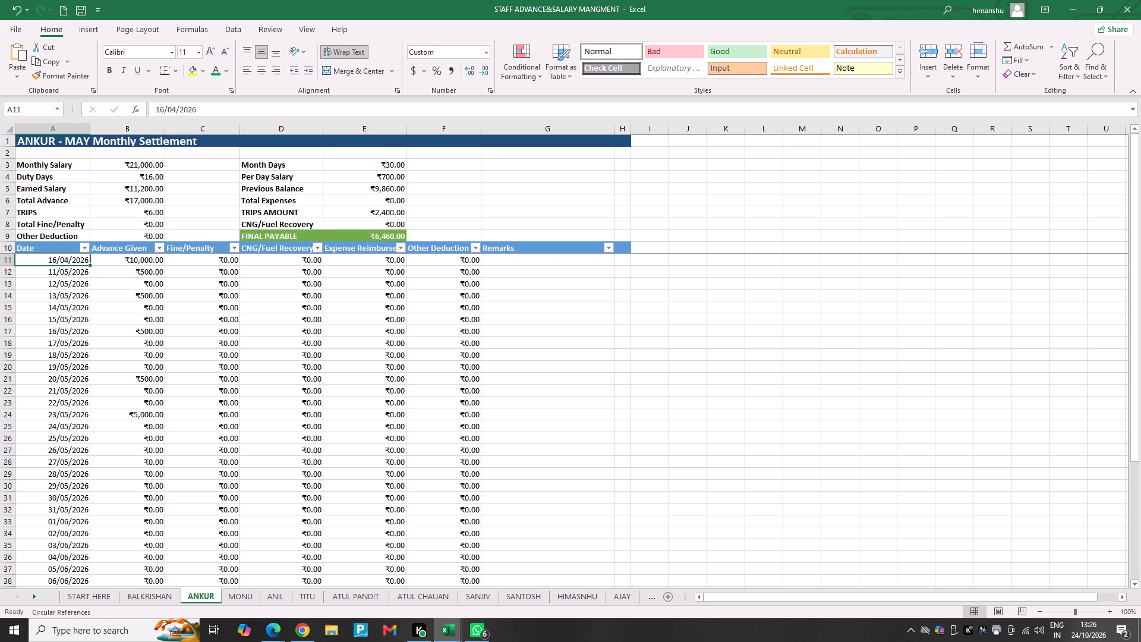
scroll(83, 420, "down", 3)
scroll(82, 427, "up", 4)
key("alt+Tab")
key("alt+Tab")
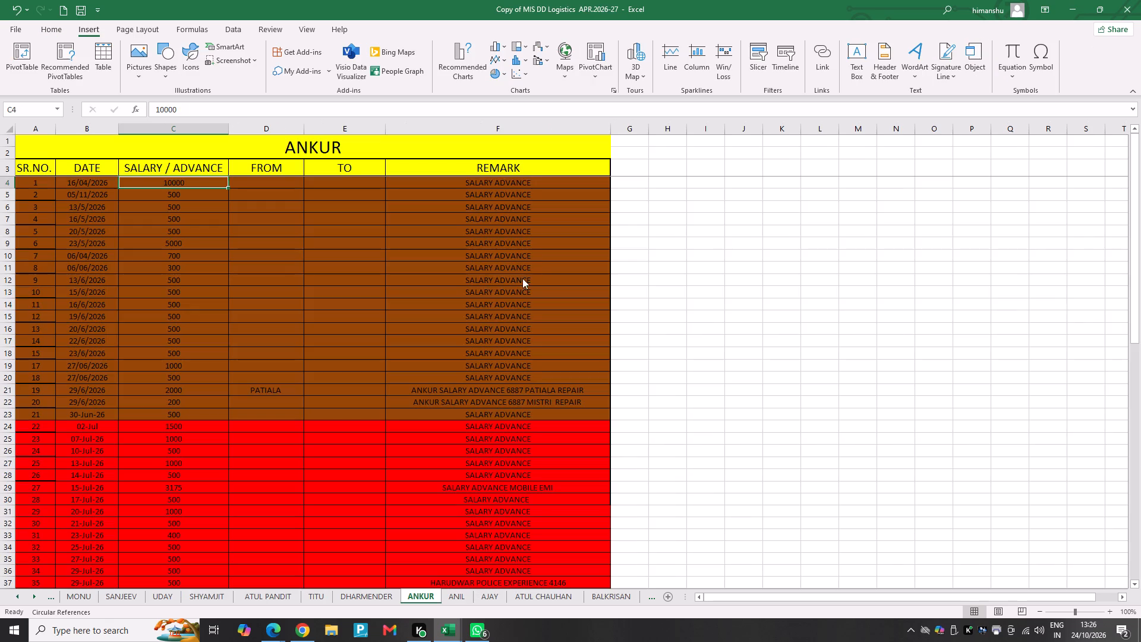
scroll(317, 402, "down", 6)
scroll(169, 402, "down", 7)
left_click(151, 376)
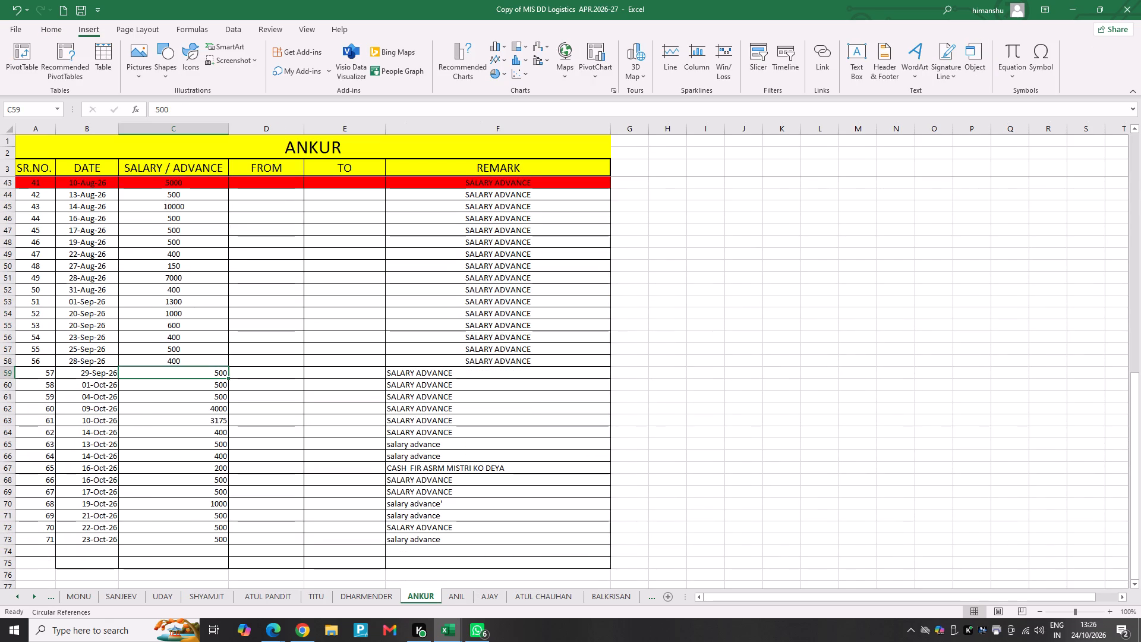
left_click(123, 382)
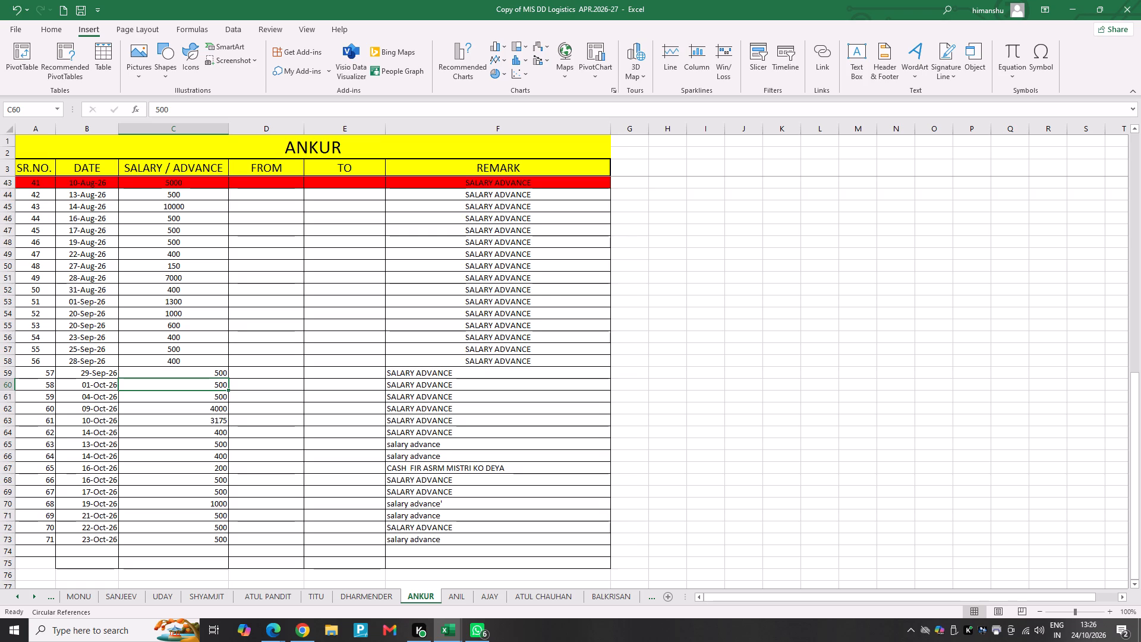
left_click(198, 301)
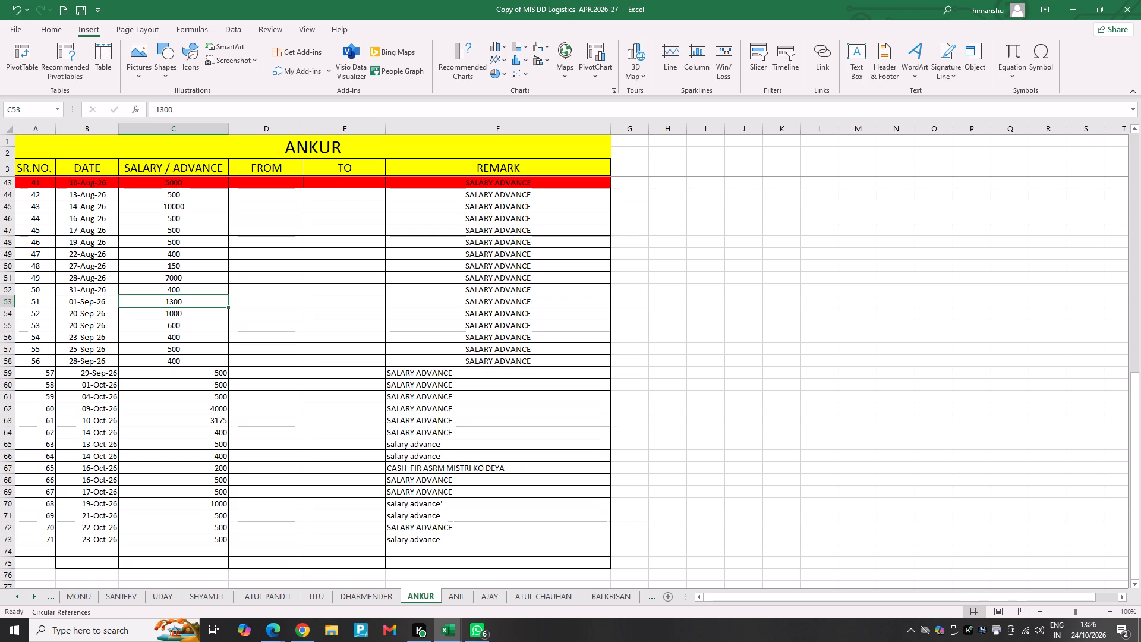
left_click(210, 316)
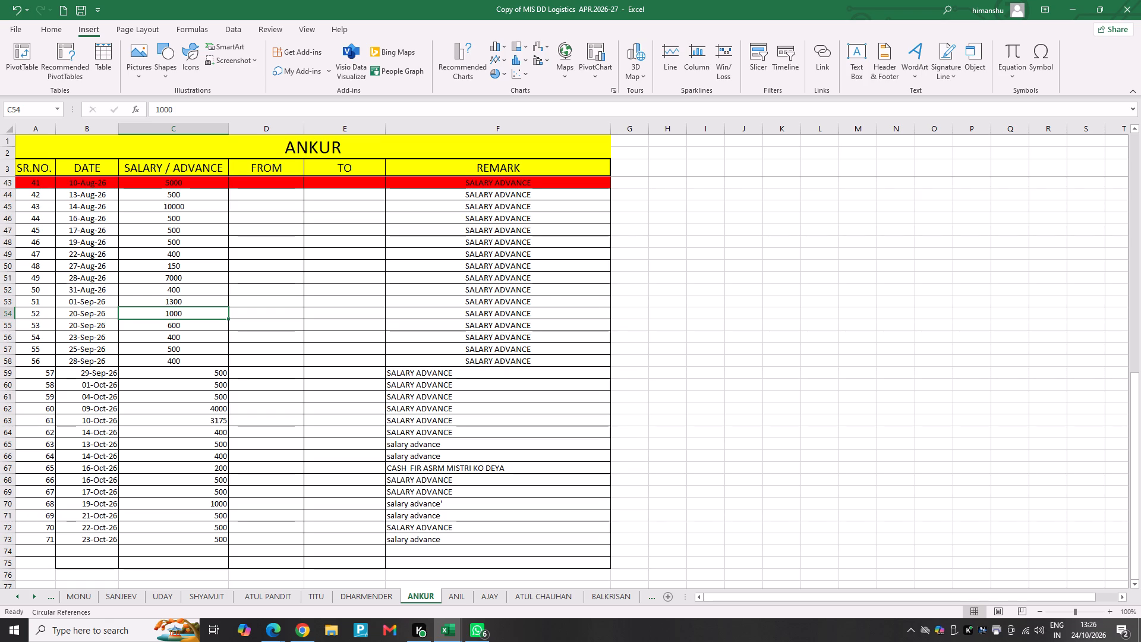
key("shift+Down")
key("shift+Down")
key("shift+Down")
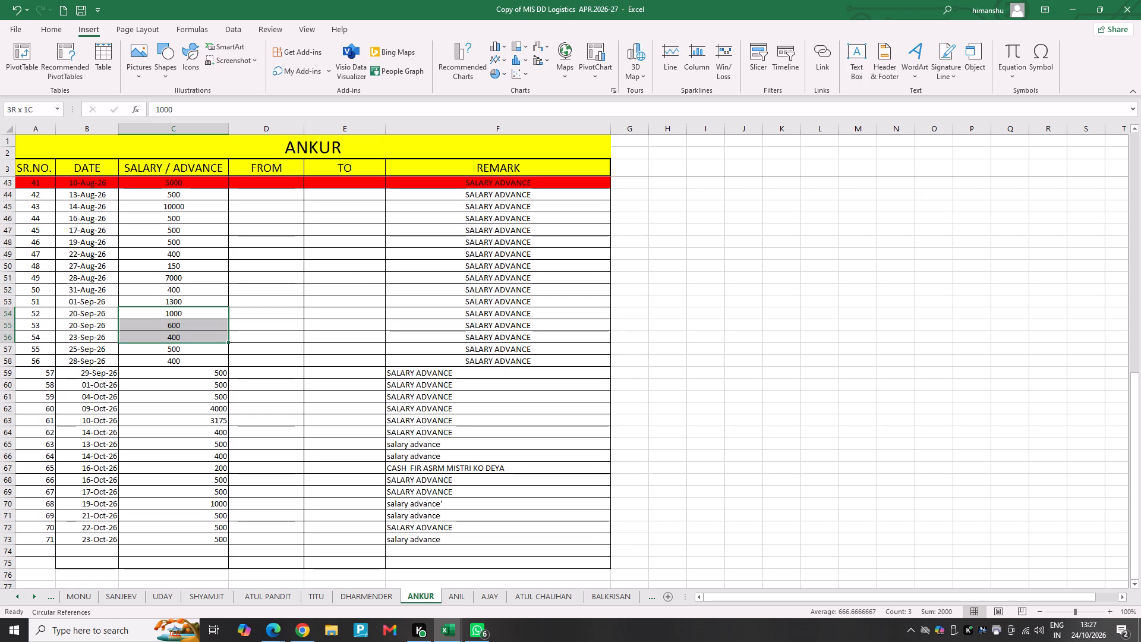
key("shift+Down")
key("shift+Down")
Total Ankur's advances from 20-Sep-26 to 23-Oct-26 in C75 with =SUM(C54:C73), and open that formula for checking.
scroll(178, 385, "down", 2)
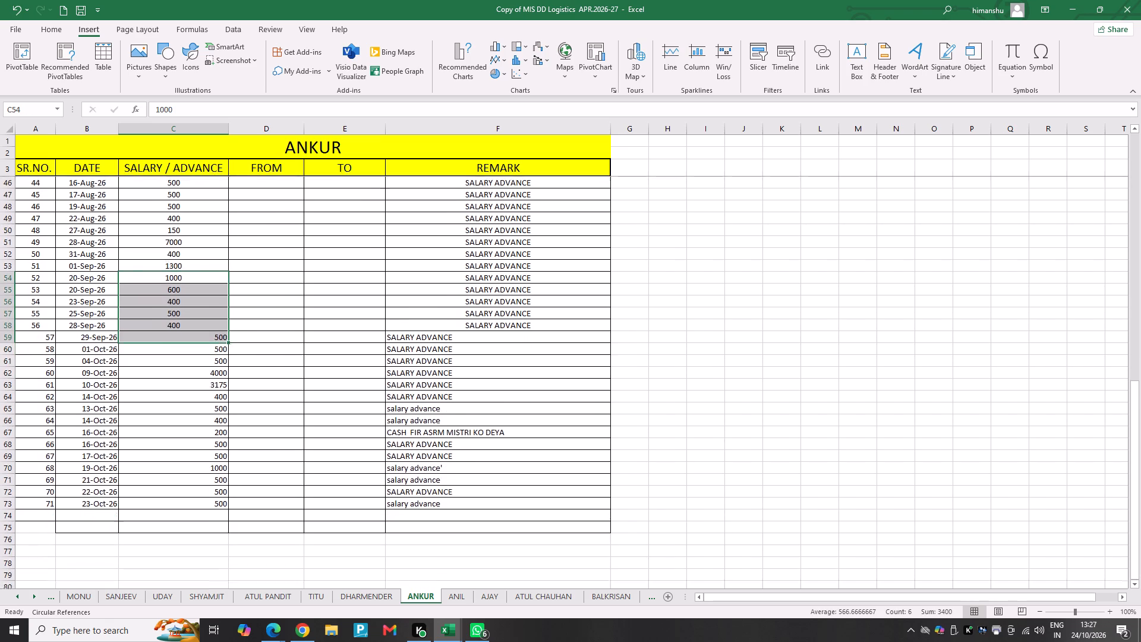
left_click(195, 493)
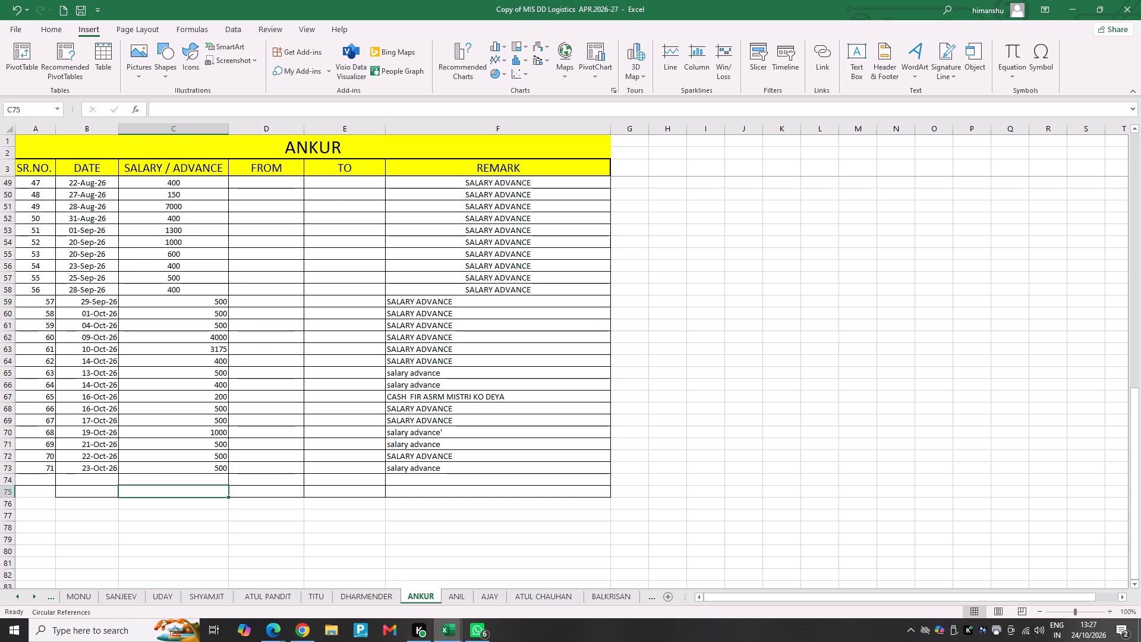
key("alt+equal")
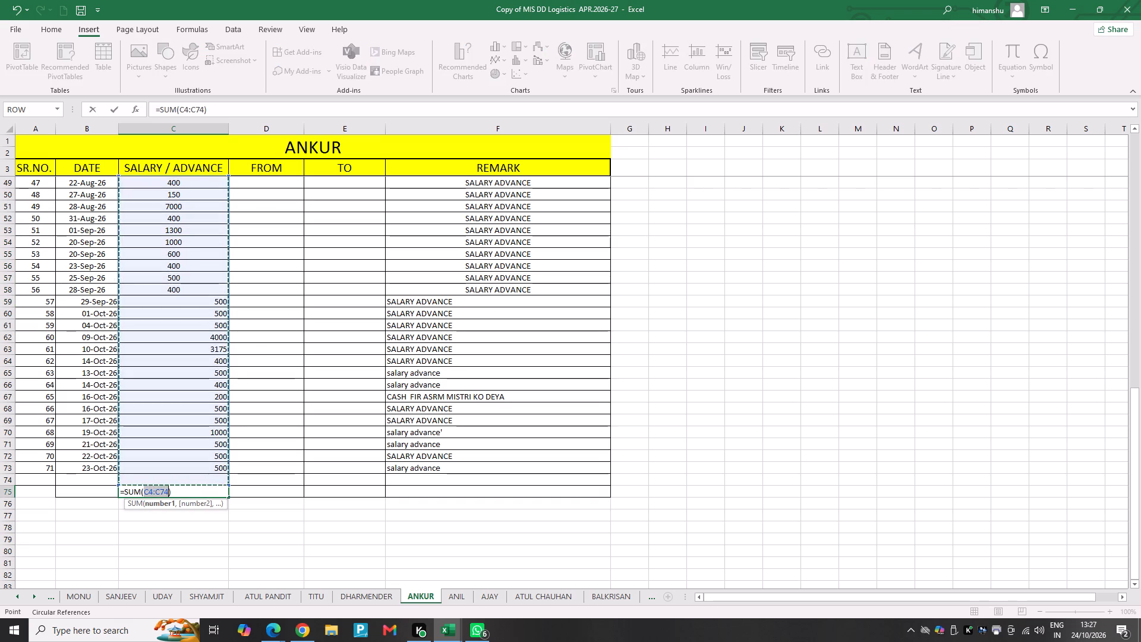
scroll(172, 295, "up", 2)
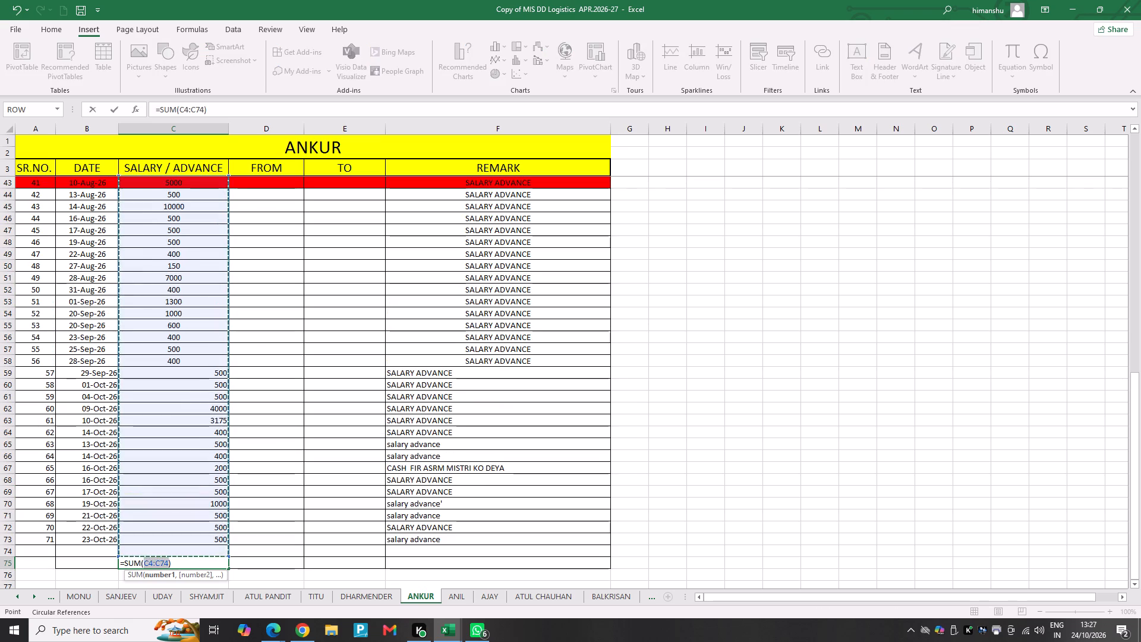
left_click(187, 316)
left_click(230, 318)
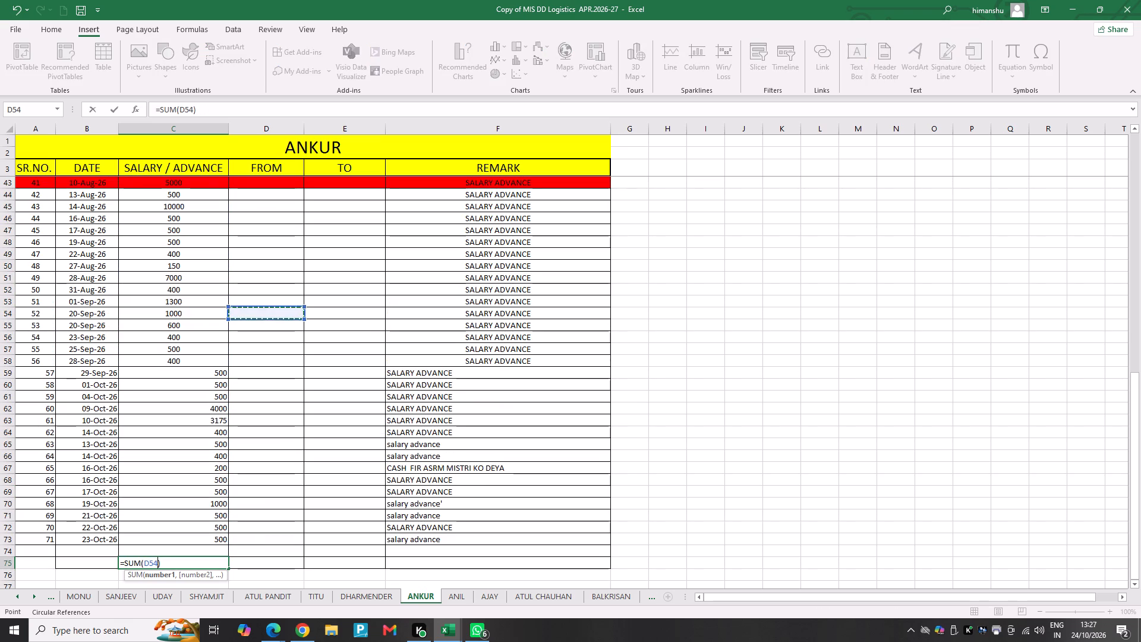
left_click(212, 317)
left_click_drag(226, 319, 211, 500)
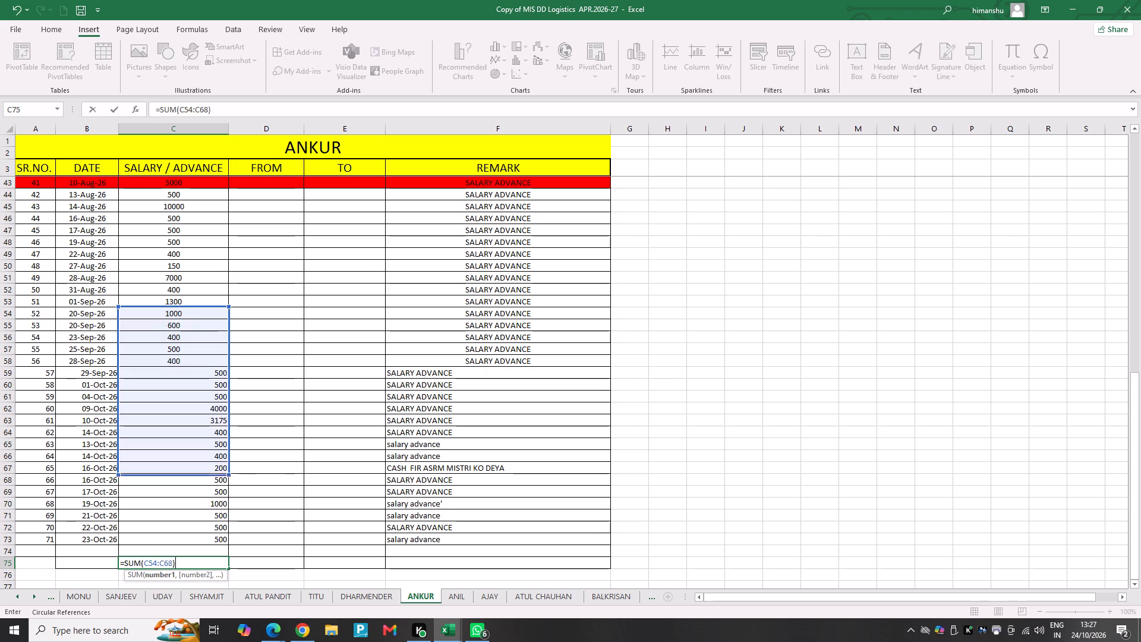
left_click_drag(211, 500, 219, 540)
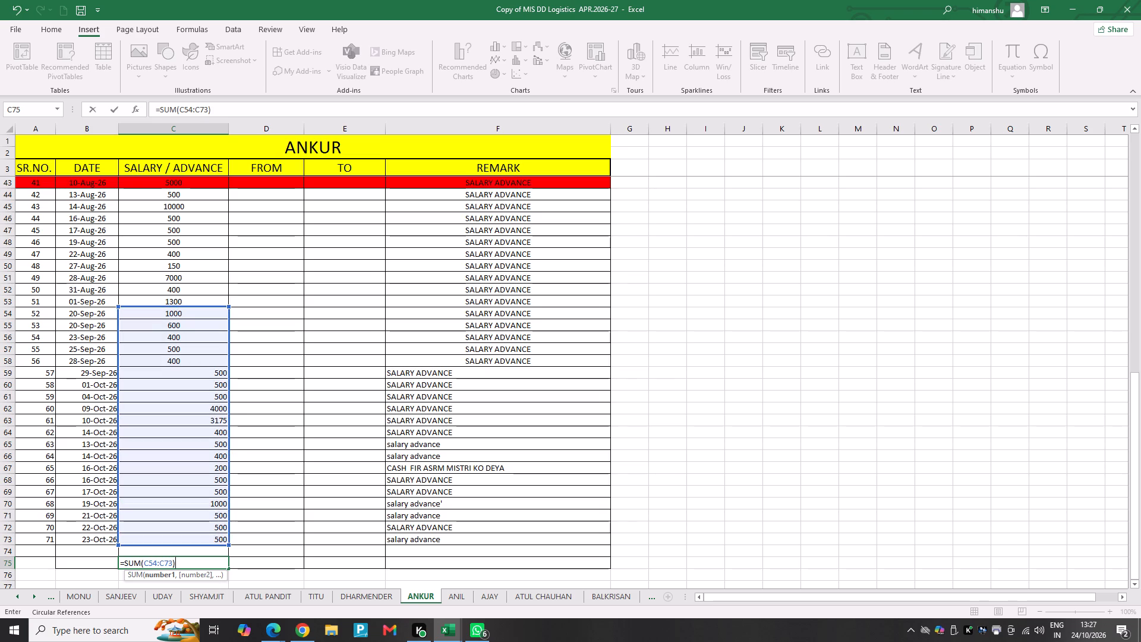
key("Return")
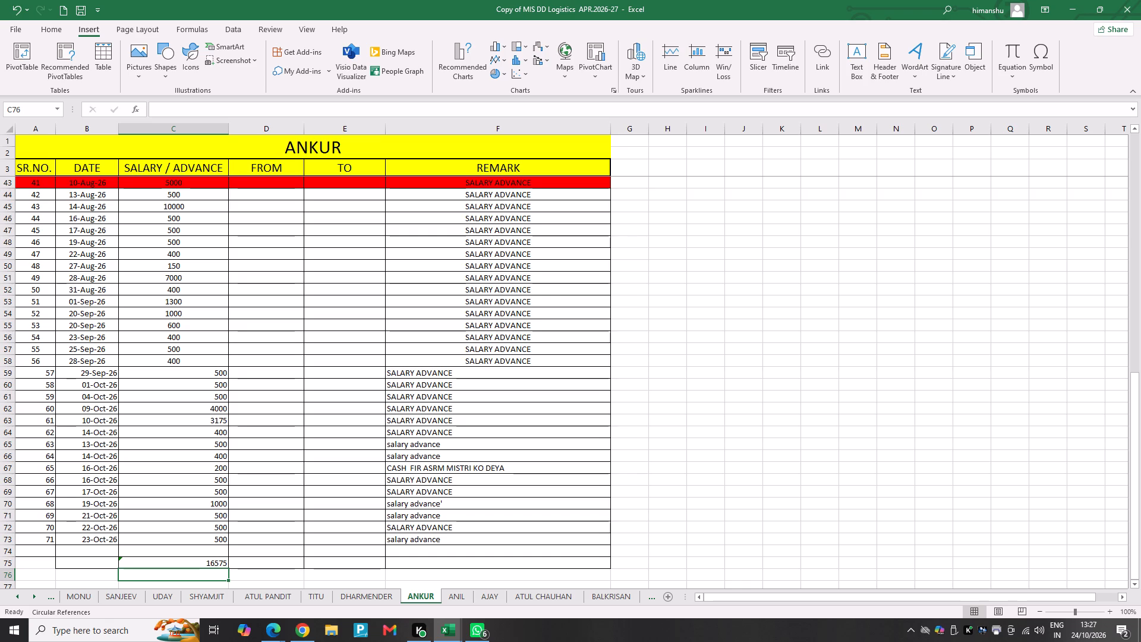
double_click(187, 565)
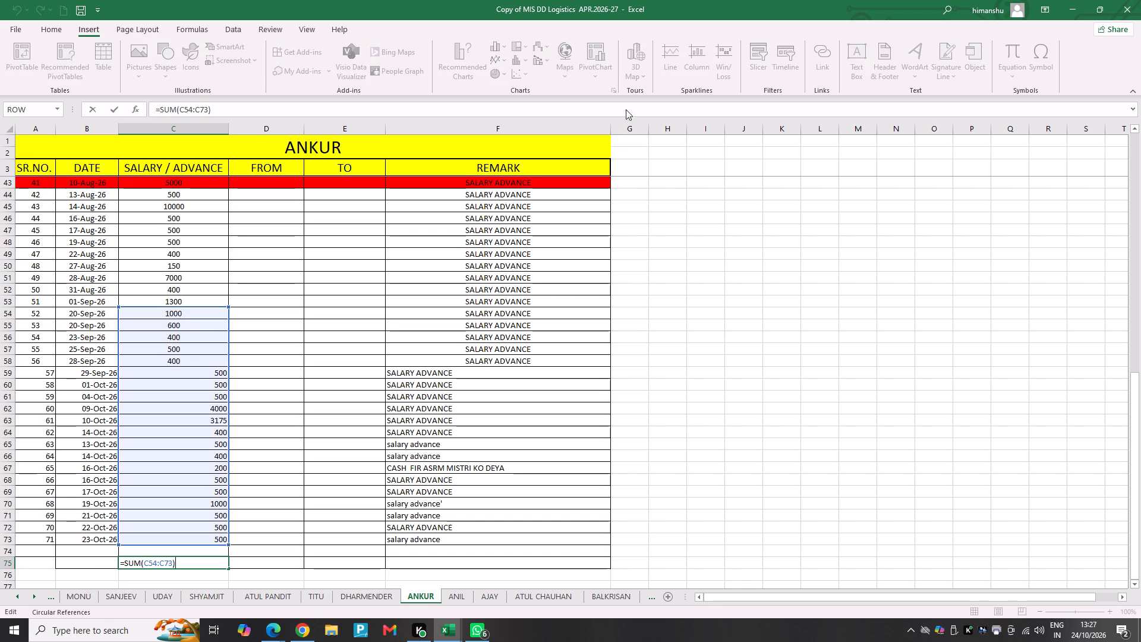
Arrange the logistics workbook and the STAFF ADVANCE&SALARY MANGMENT workbook as overlapping smaller windows with both ANKUR sheets in view.
left_click(1104, 2)
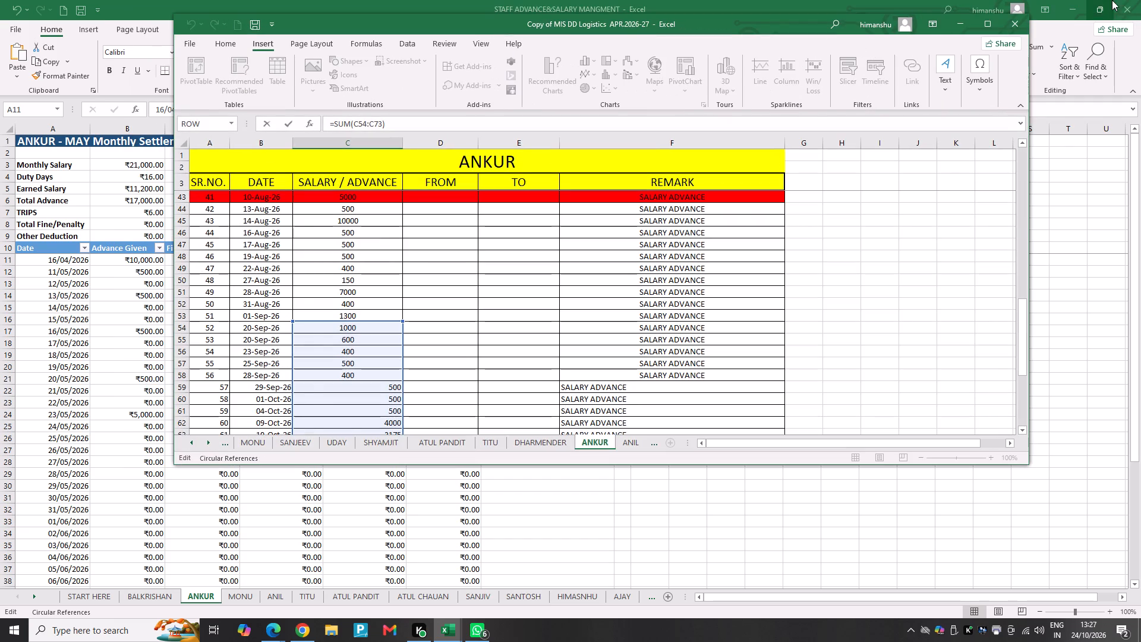
left_click(1097, 4)
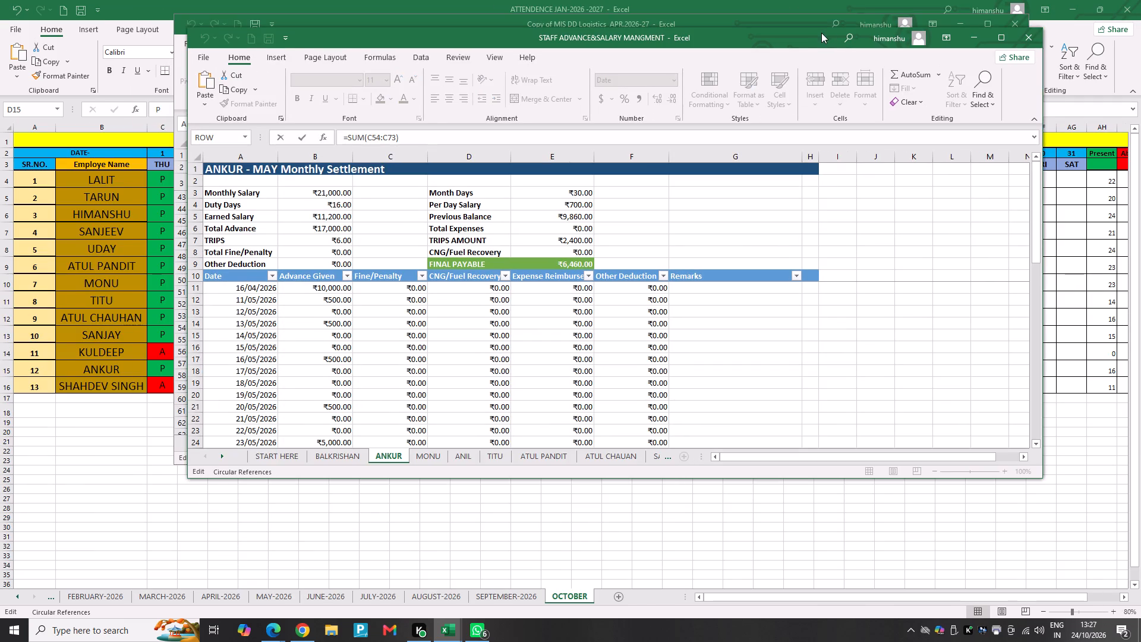
left_click_drag(815, 36, 977, 52)
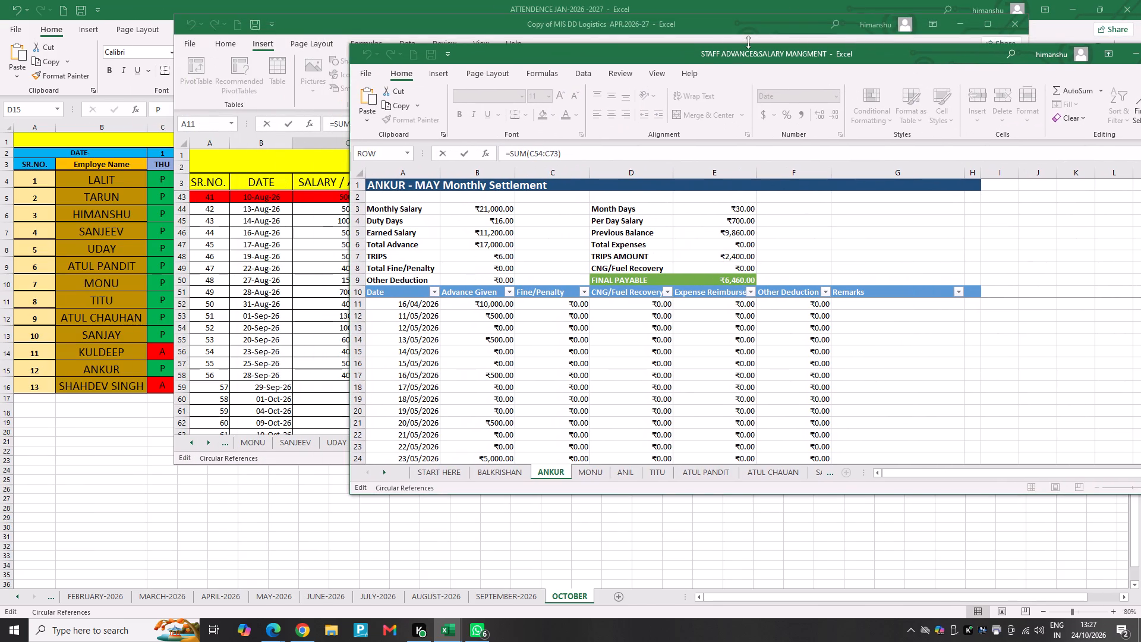
left_click_drag(567, 21, 413, 23)
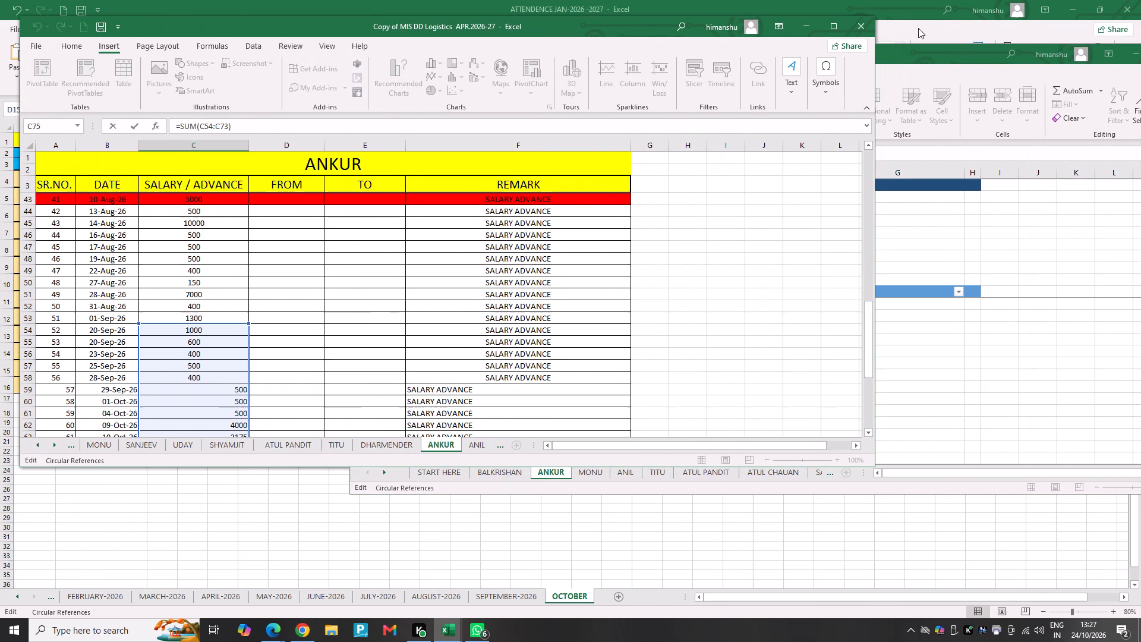
left_click(943, 52)
left_click(491, 386)
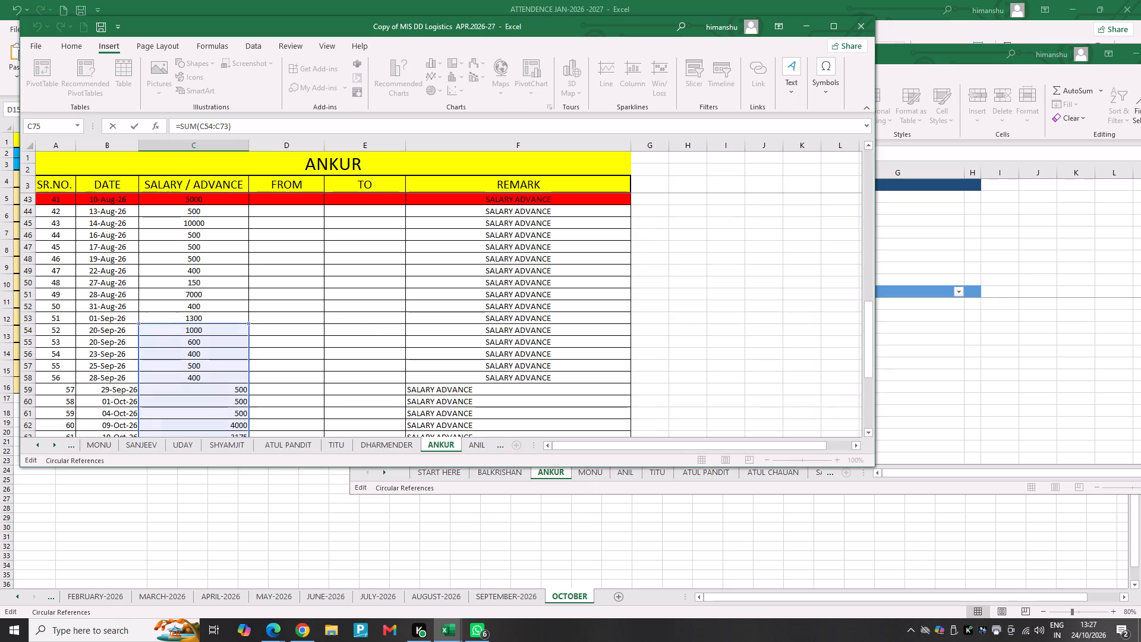
left_click(925, 269)
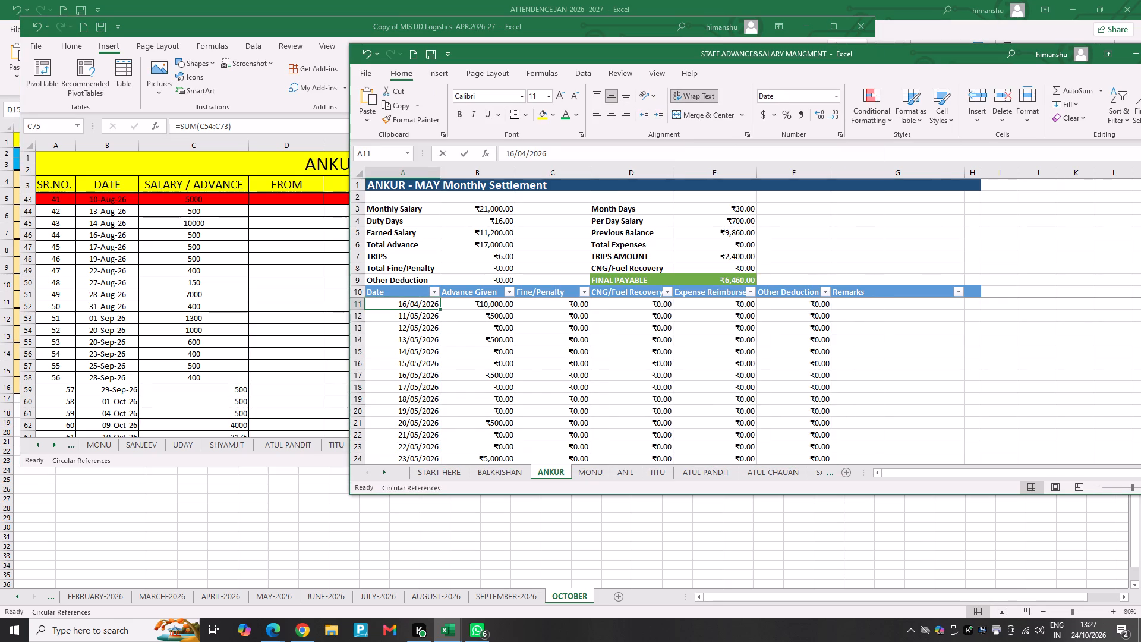
Set the first date of Ankur's settlement table, in A11, to 20-SEP-26.
left_click(490, 373)
key("Down")
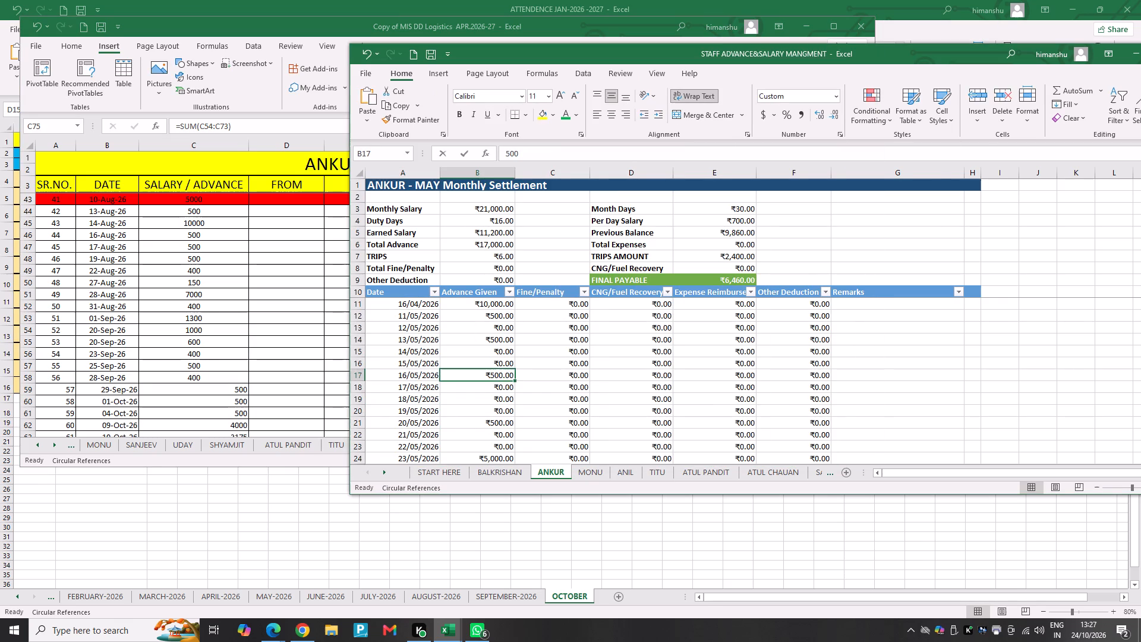
key("Up")
key("Up")
key("Up")
key("Up")
key("Up")
key("Up")
key("Up")
key("Up")
key("Up")
key("Up")
key("Up")
key("Up")
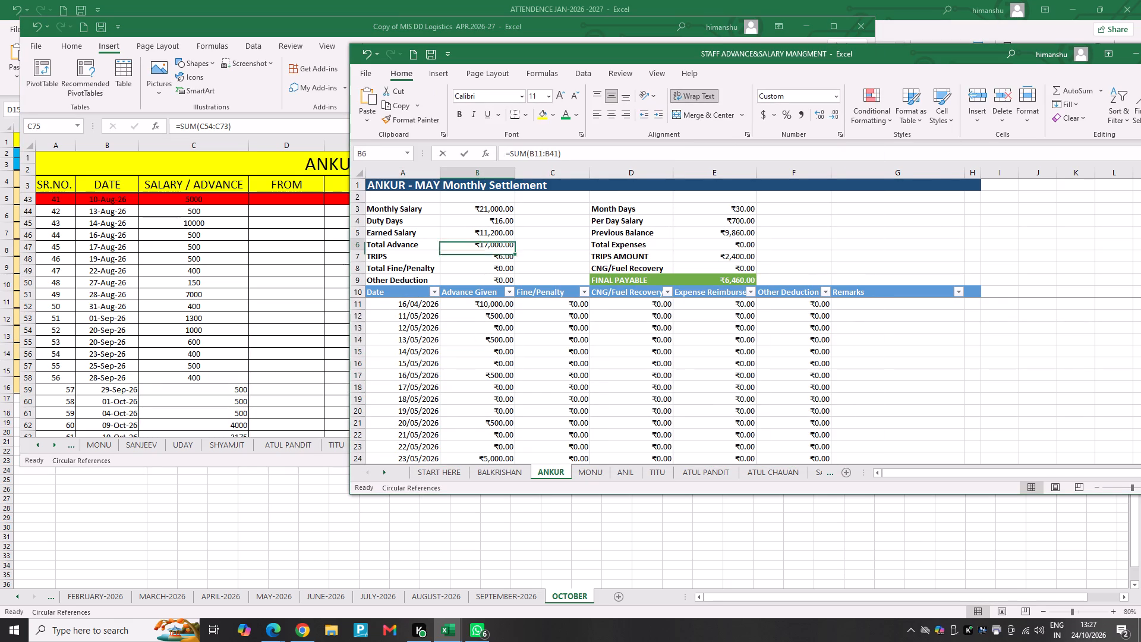
key("Down")
key("Left")
key("Left")
key("Down")
key("Down")
key("Down")
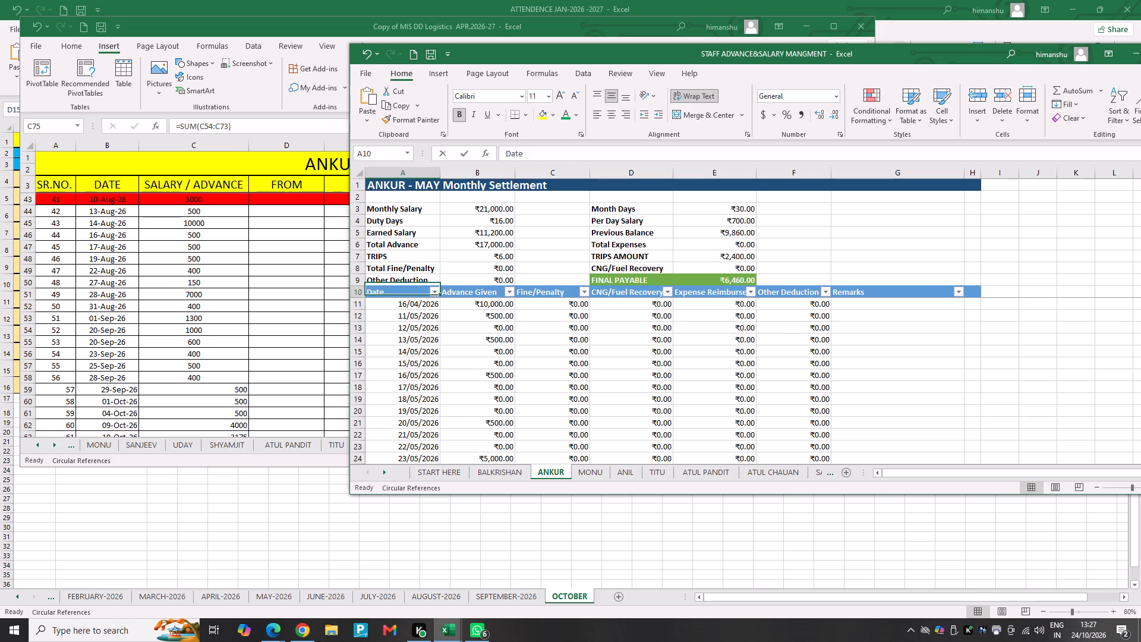
key("Down")
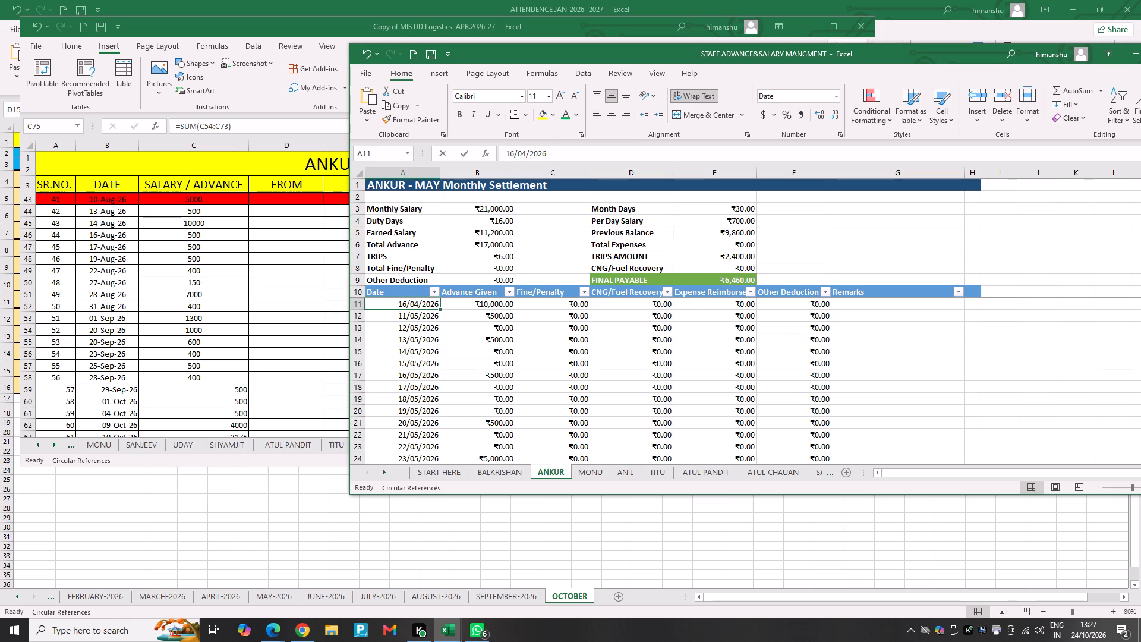
type("20-")
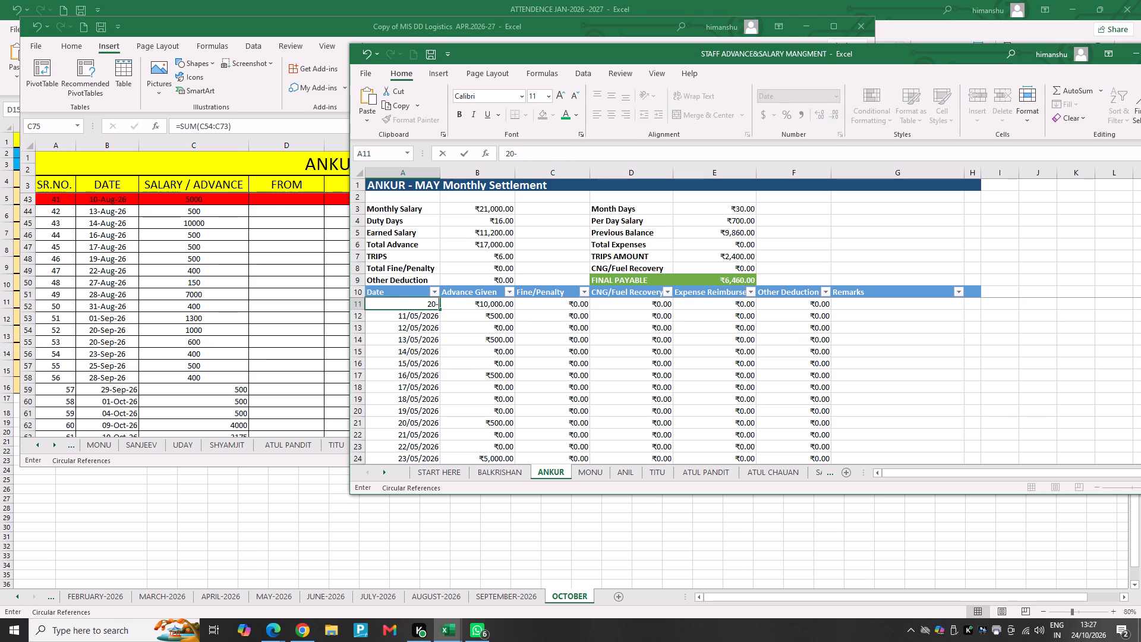
type("SEP*")
key("BackSpace")
type("-26")
key("Return")
Format the date in A11 with the 14-Mar-12 date type.
key("Up")
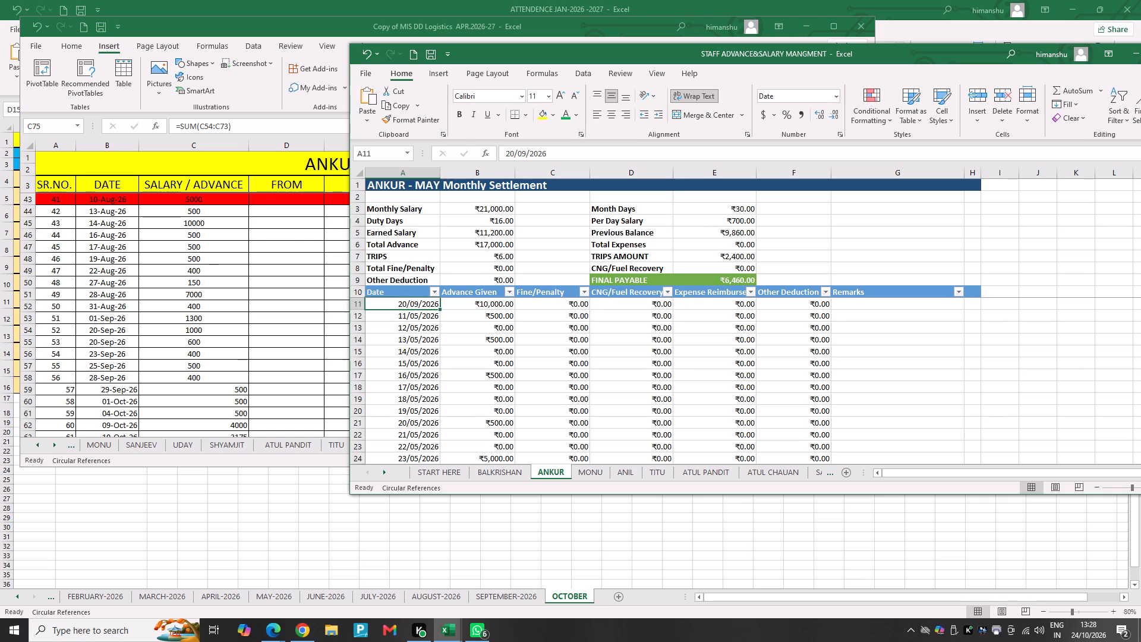
left_click(439, 309)
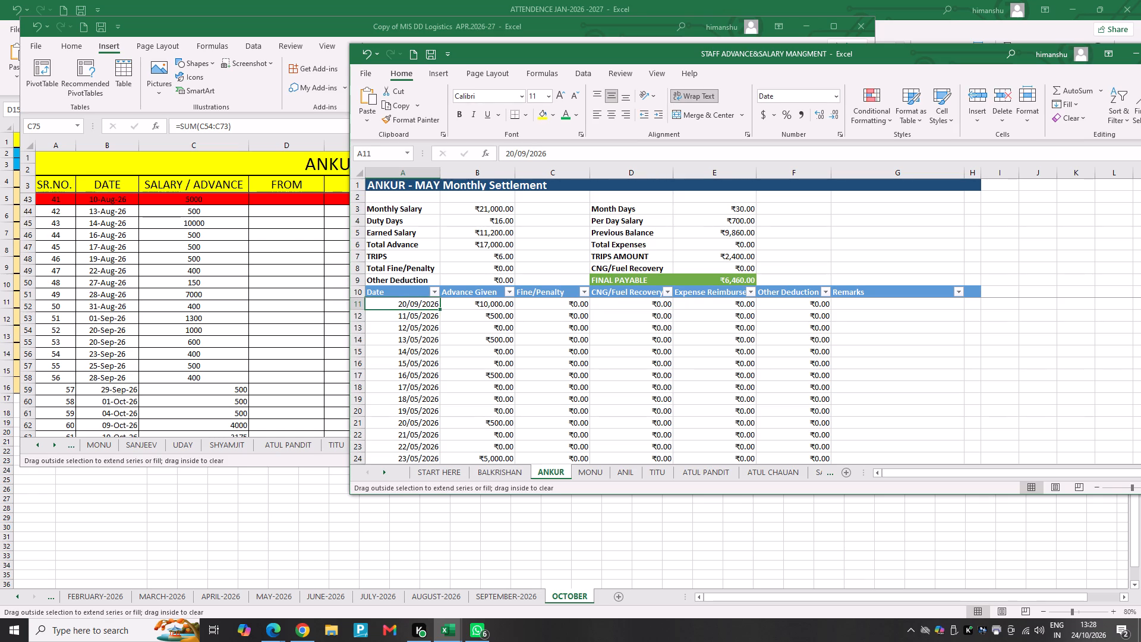
right_click(441, 304)
right_click(434, 304)
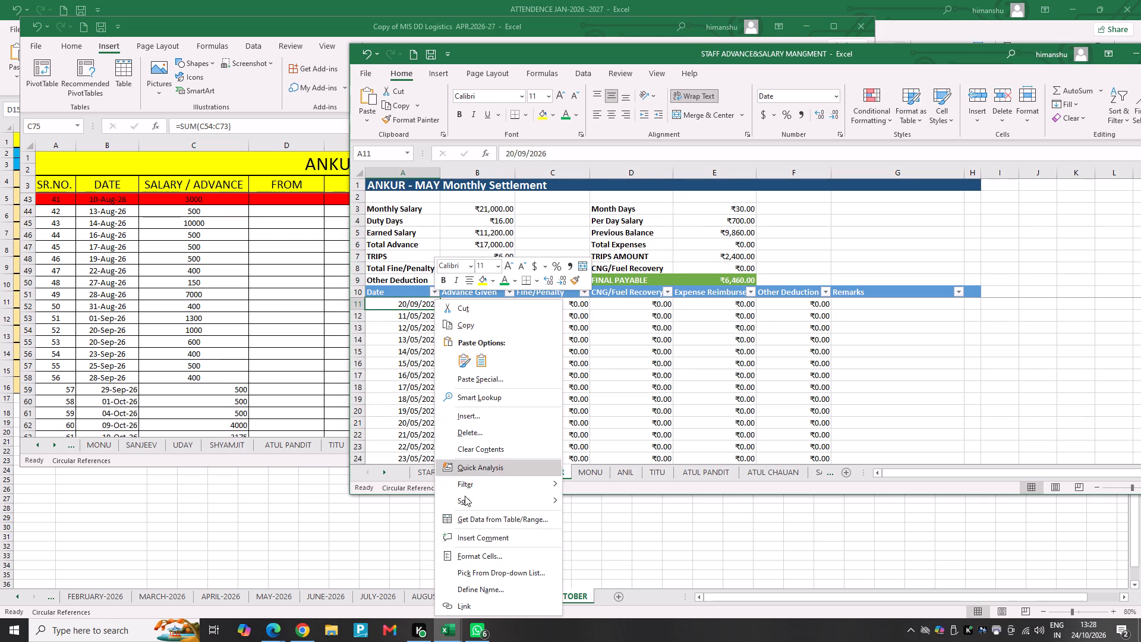
left_click(494, 562)
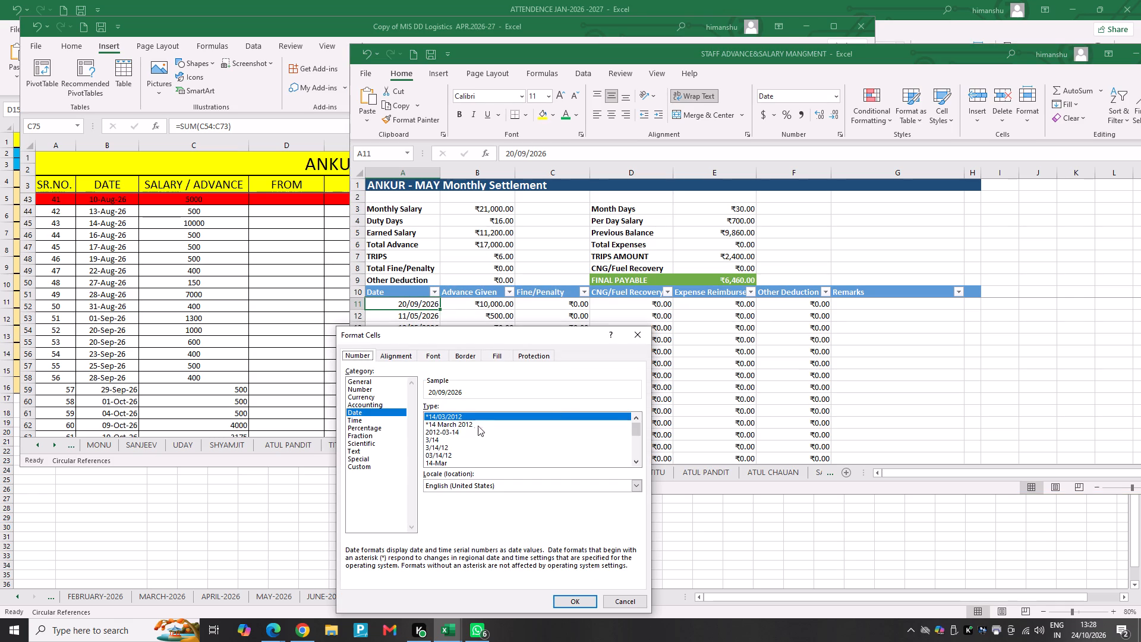
scroll(463, 462, "down", 2)
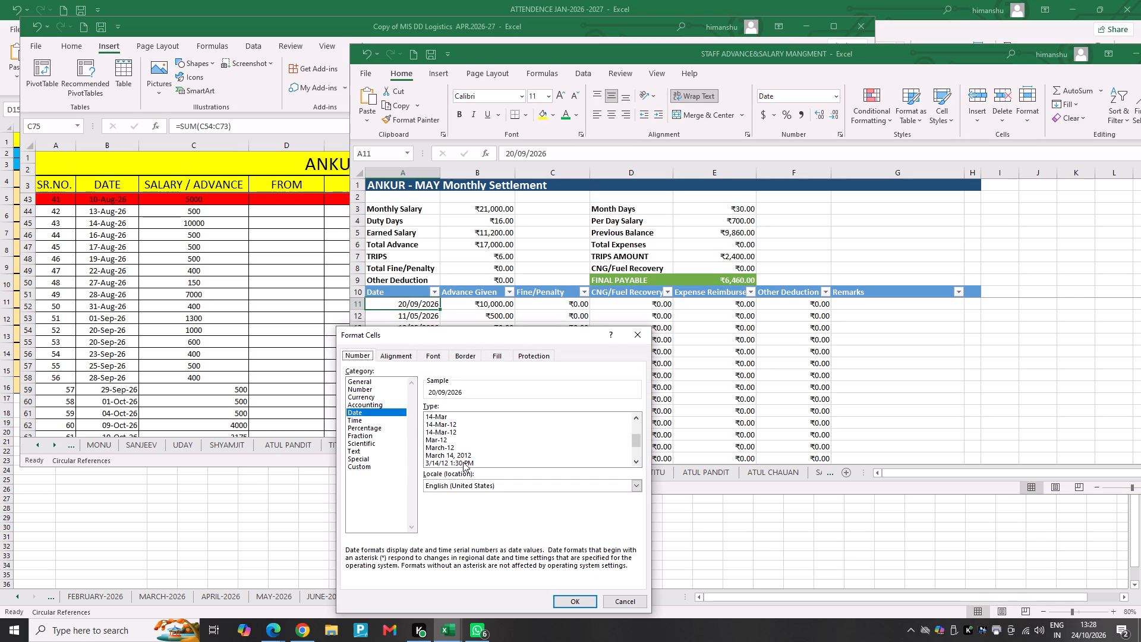
left_click(465, 427)
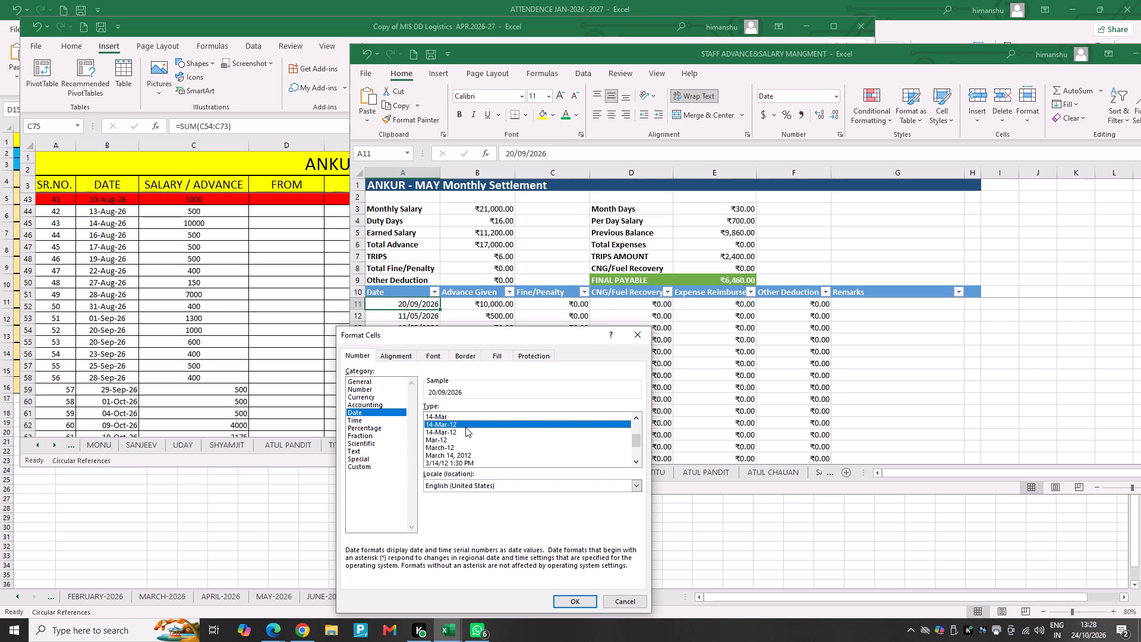
left_click(578, 601)
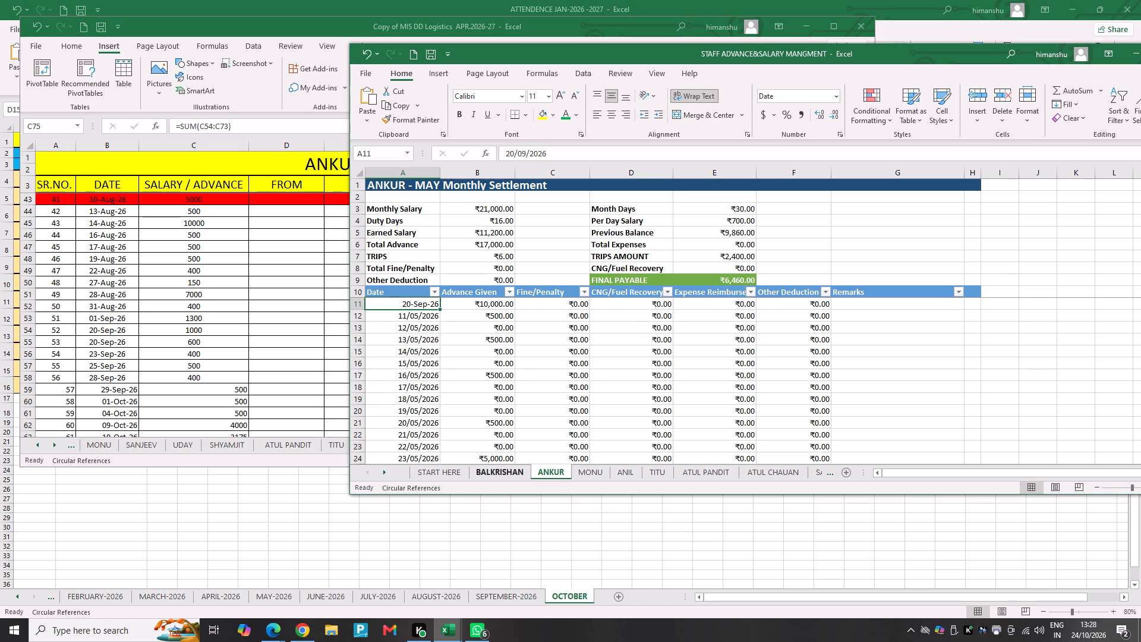
Fill the Date column from A11 down to A41 with consecutive days, ending at 20-Oct-26.
left_click_drag(440, 310, 440, 479)
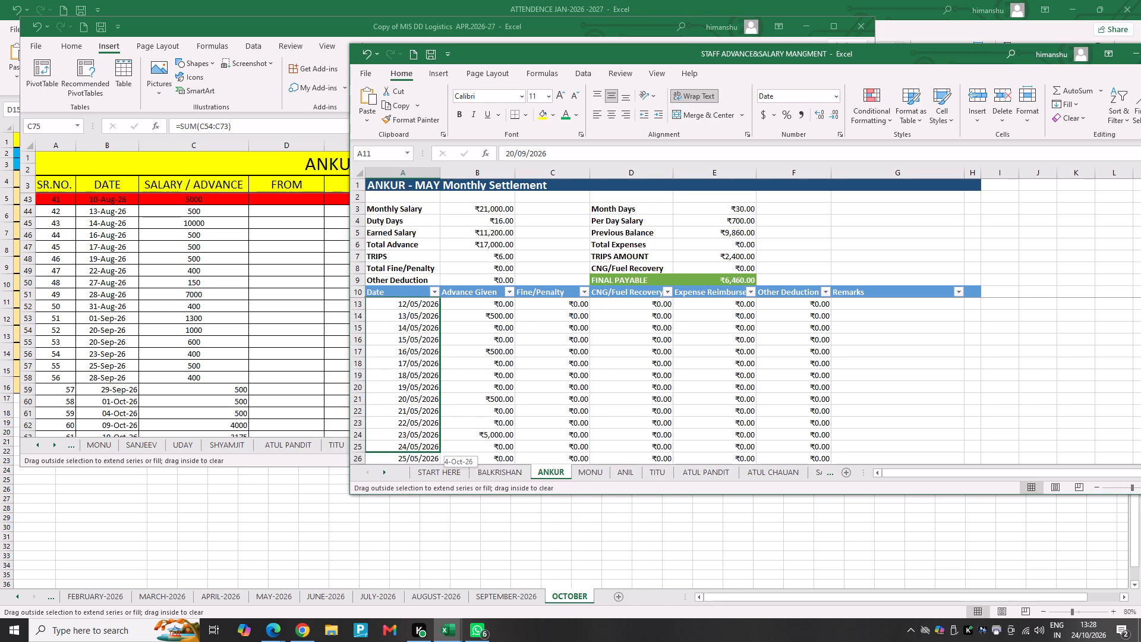
left_click_drag(440, 479, 447, 474)
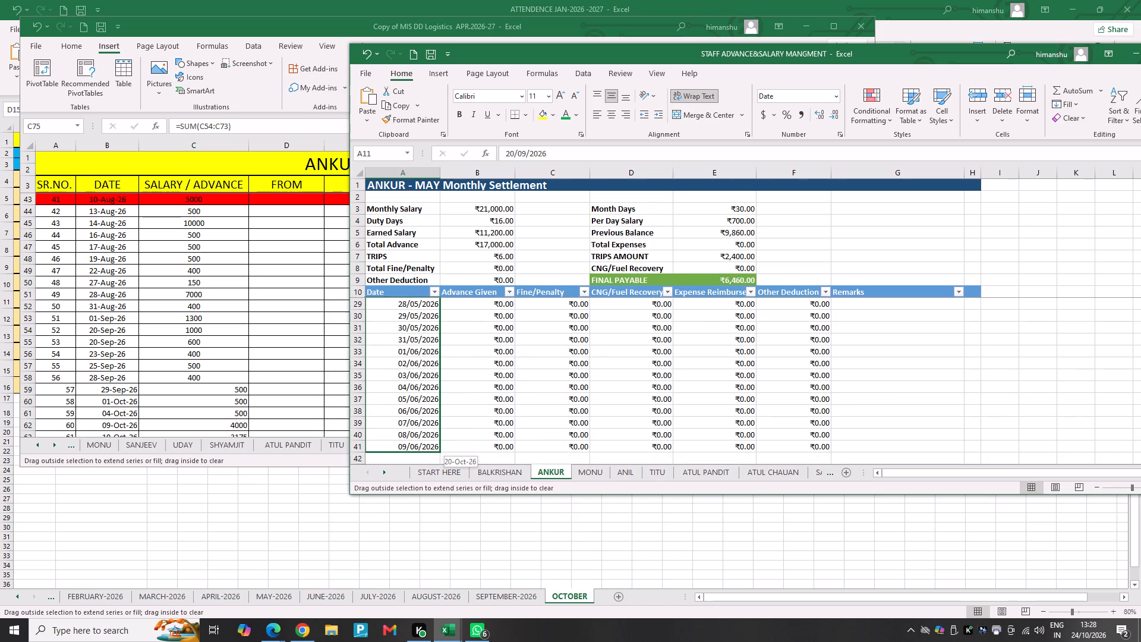
left_click_drag(447, 474, 456, 428)
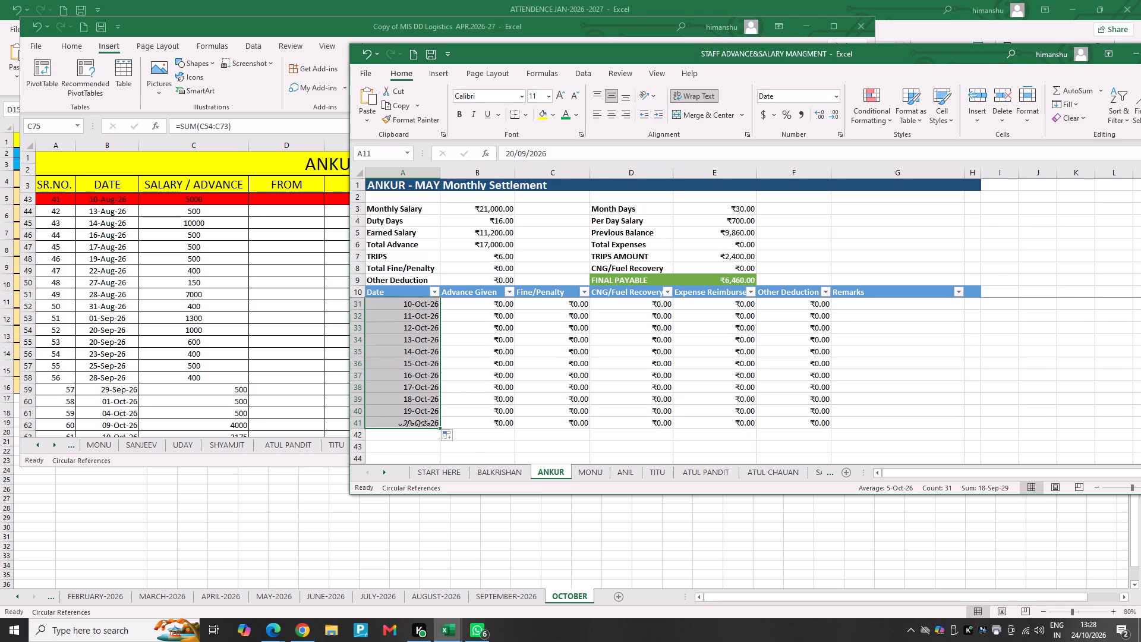
scroll(478, 384, "up", 11)
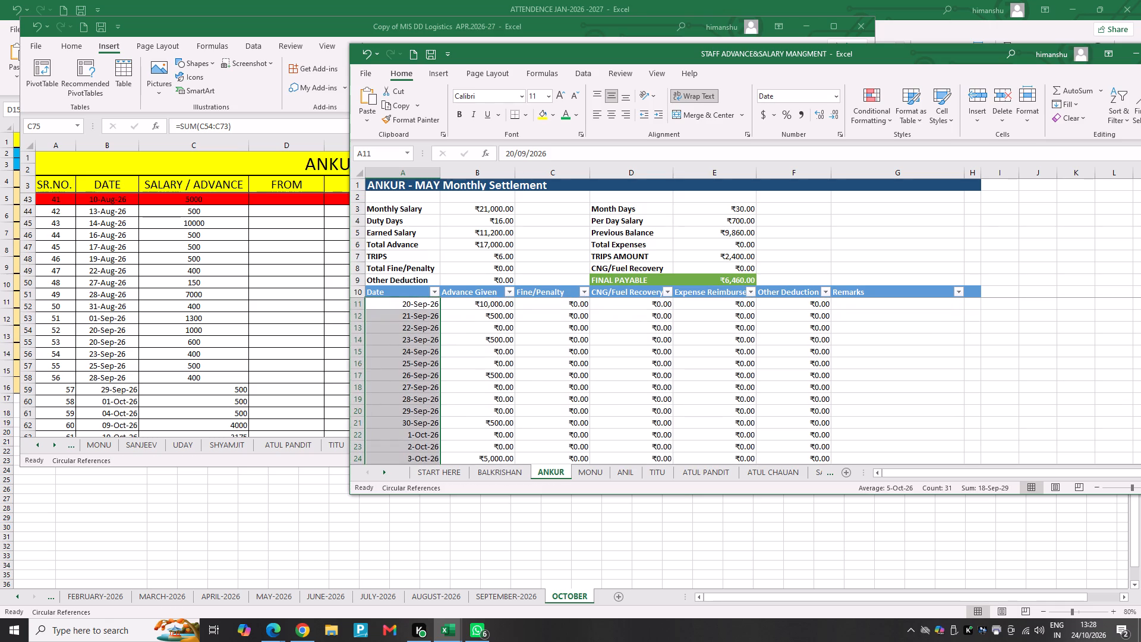
left_click(423, 306)
left_click(425, 323)
left_click(432, 316)
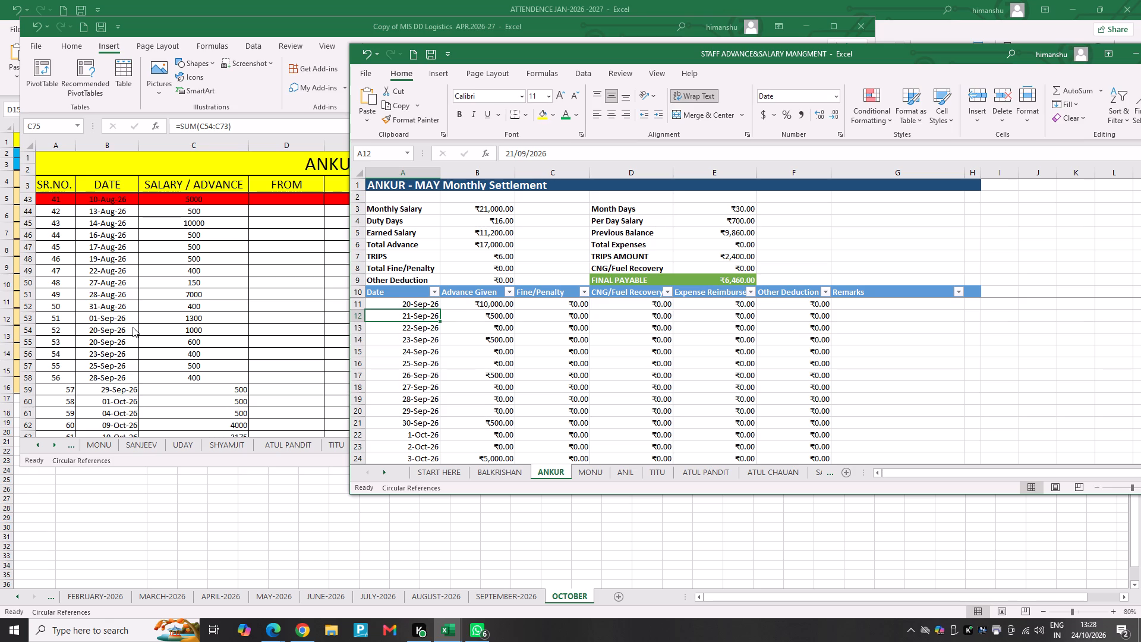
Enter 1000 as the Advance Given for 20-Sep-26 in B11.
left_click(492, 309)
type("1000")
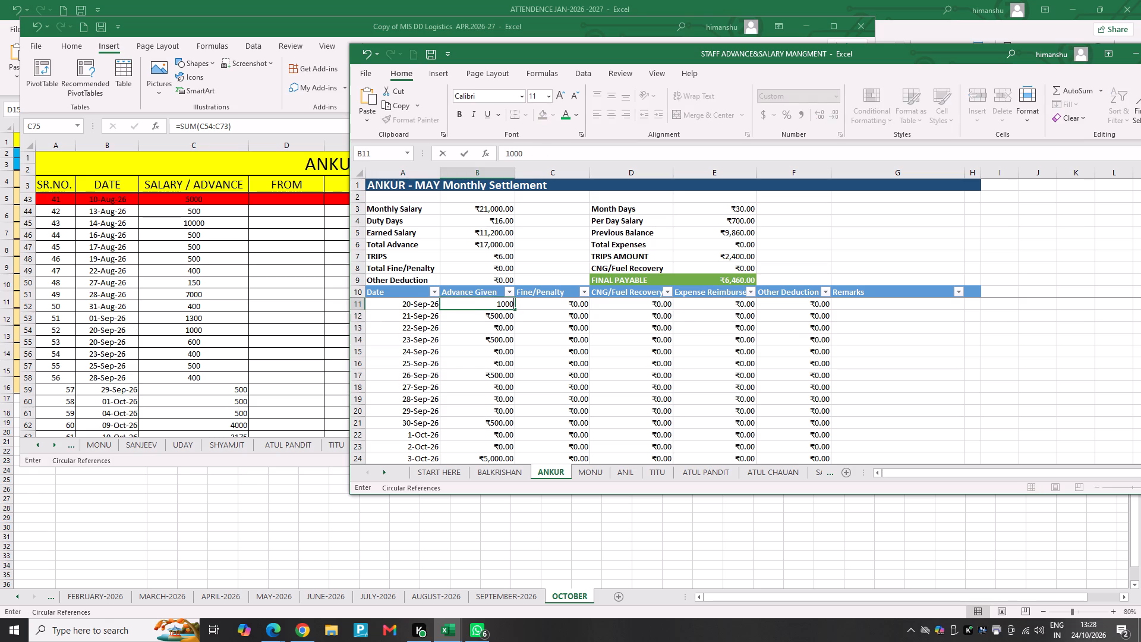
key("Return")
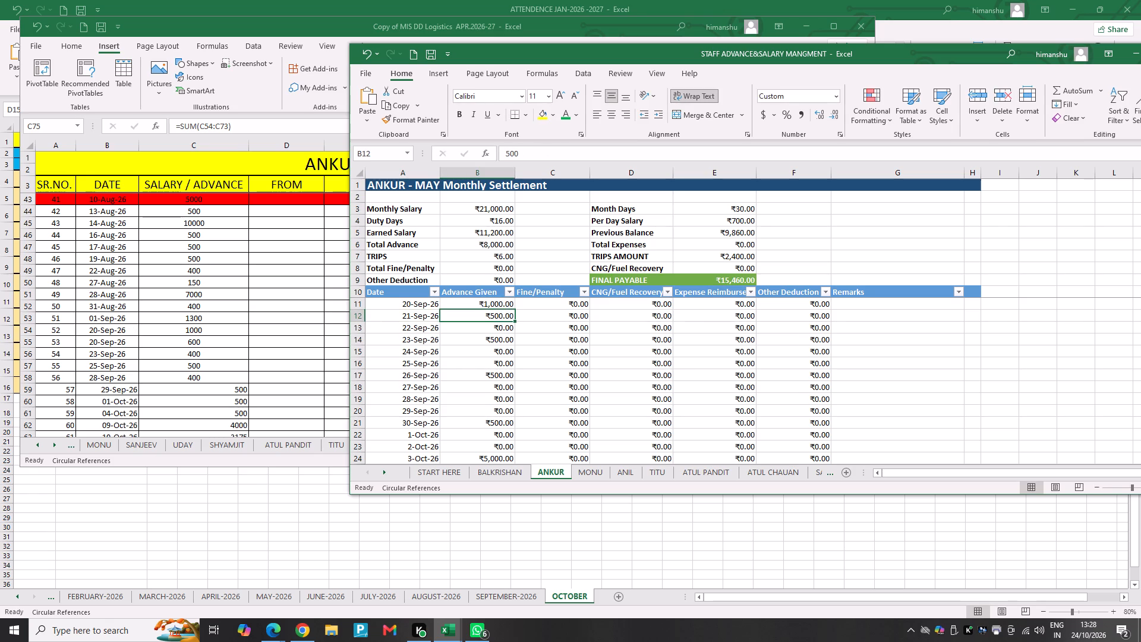
Set the Advance Given for 20-Sep-26 in B11 to 1600.
key("Up")
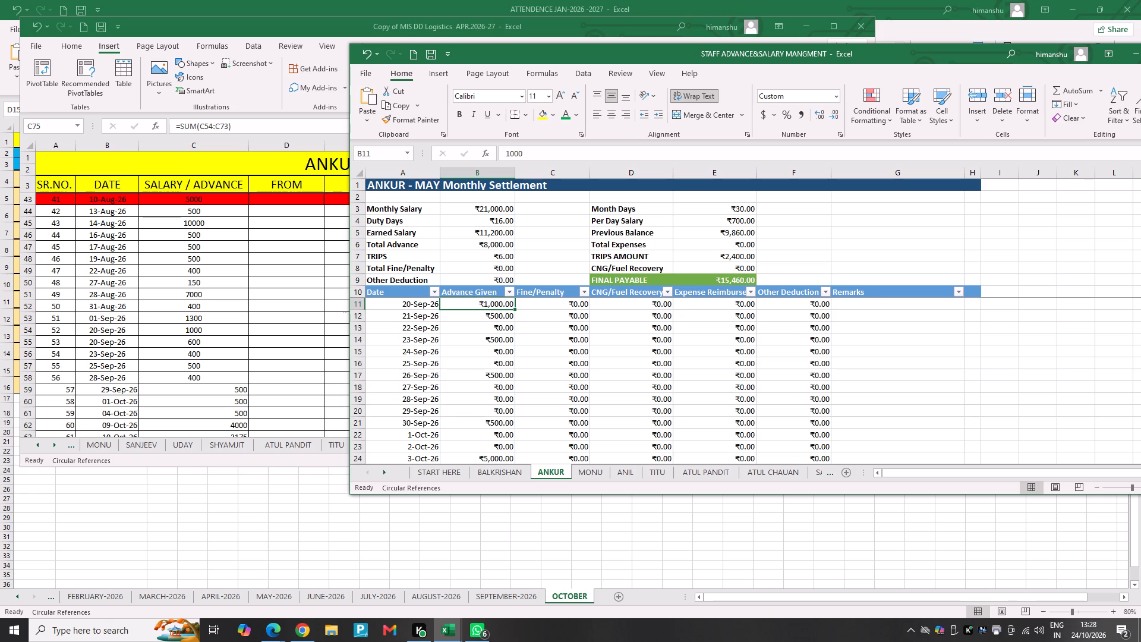
type("1600")
key("Return")
Enter the remark 1000/-600/- in G11 for the 20-Sep-26 advance.
key("Up")
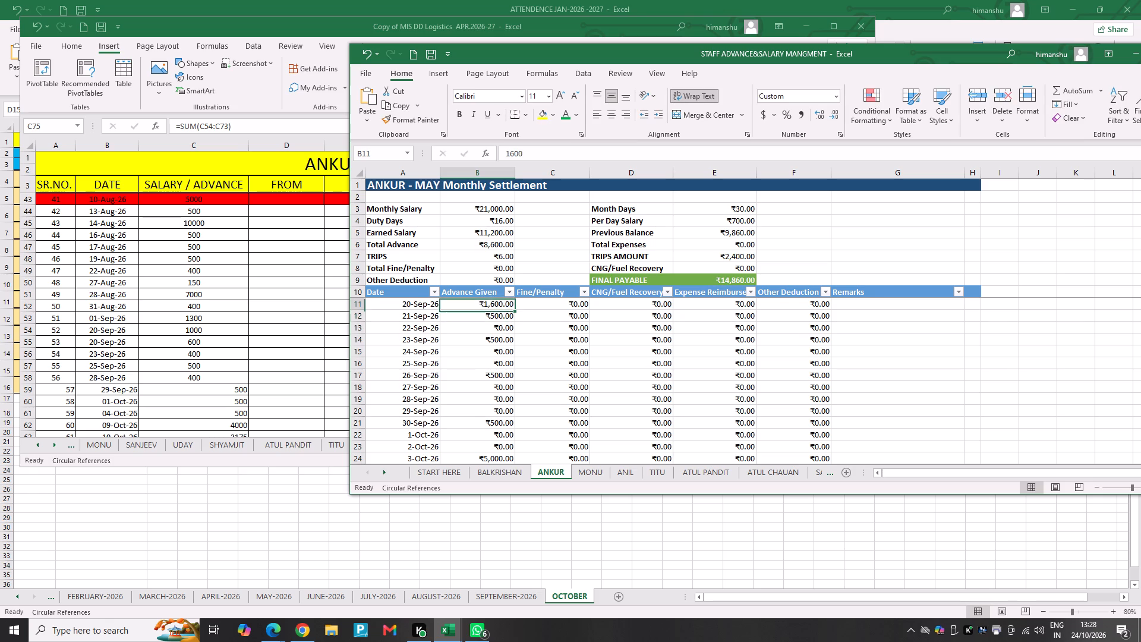
key("Right")
key("Right")
key("Right")
key("Right")
key("Right")
type("1000/-")
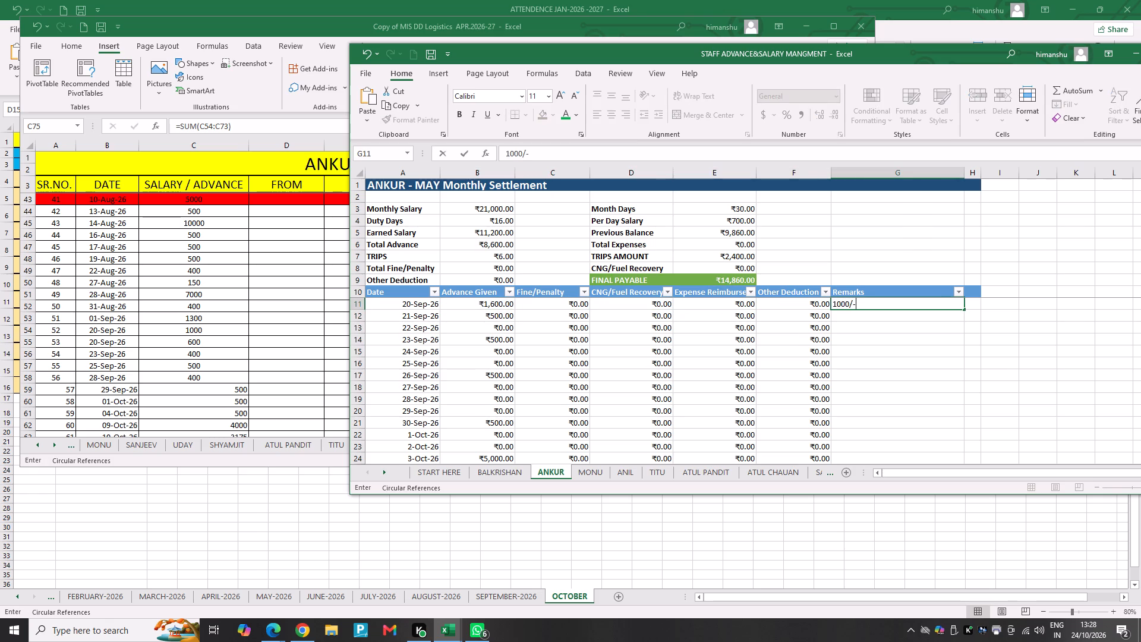
type("600/-")
key("Return")
Select the Advance Given cell for 21-Sep-26 in B12.
key("Left")
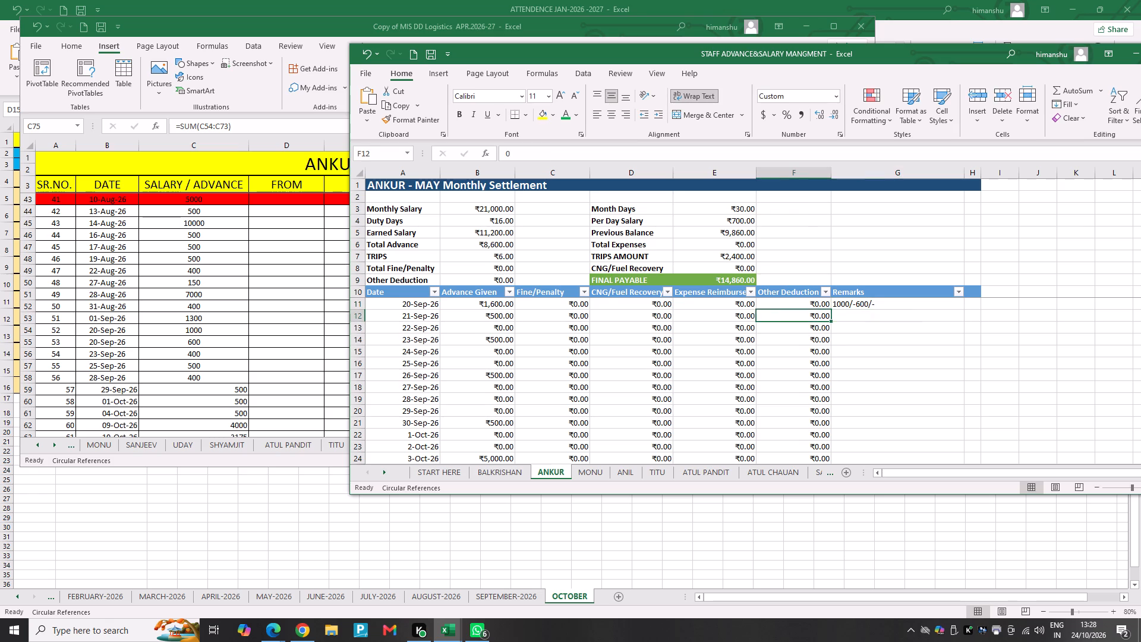
key("Left")
key("Left")
key("Left")
key("Left")
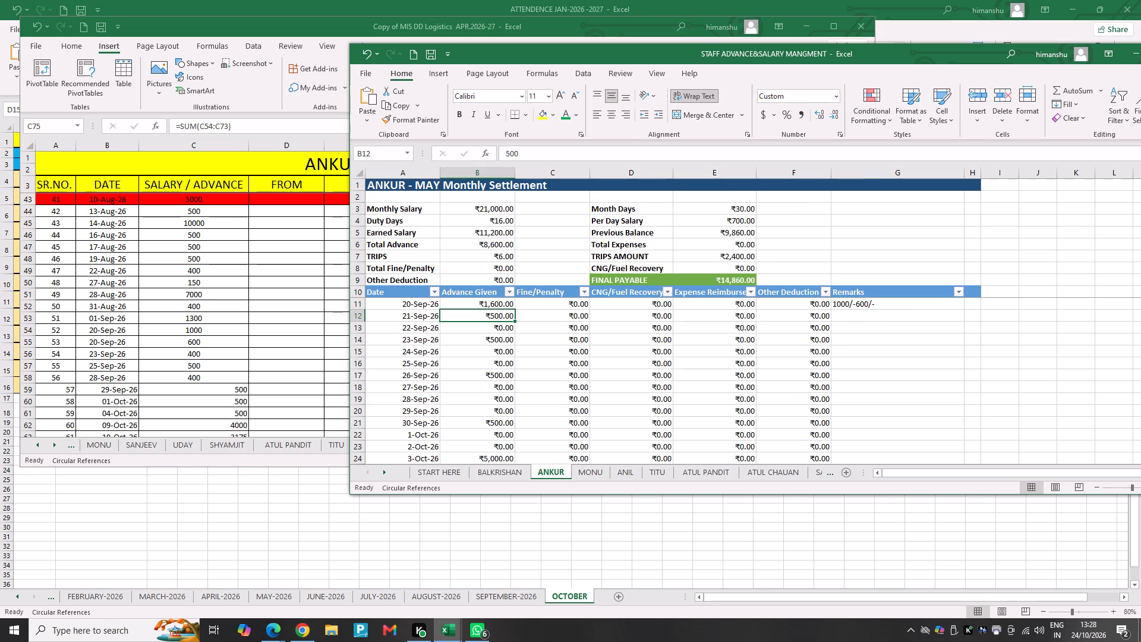
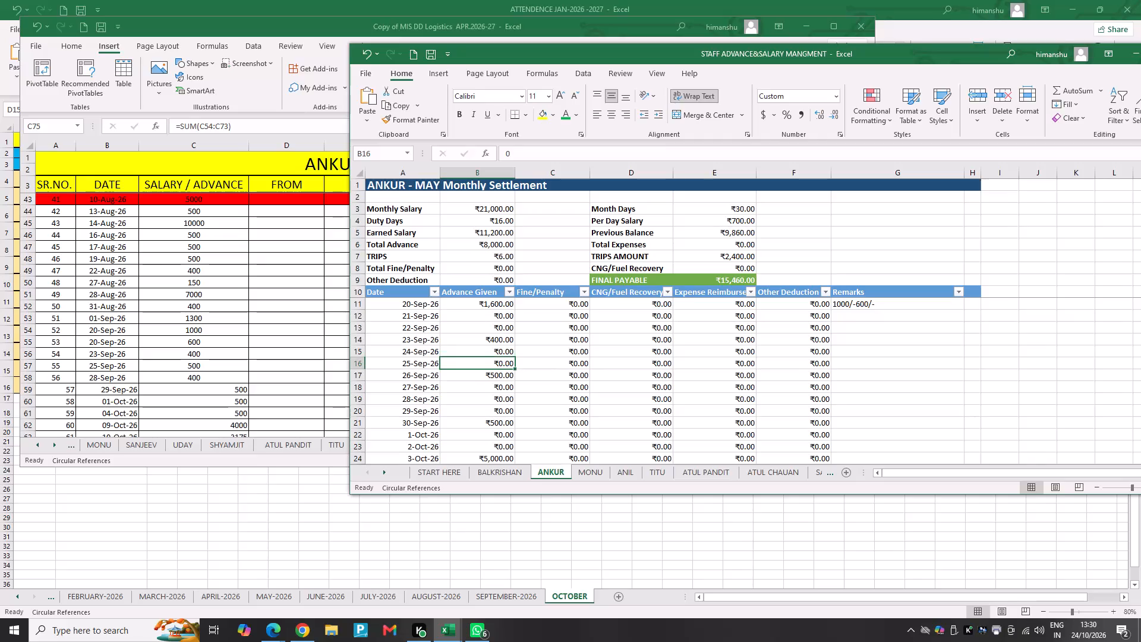
Enter 500 as the Advance Given for 25-Sep-26 in B16.
type("500")
key("Return")
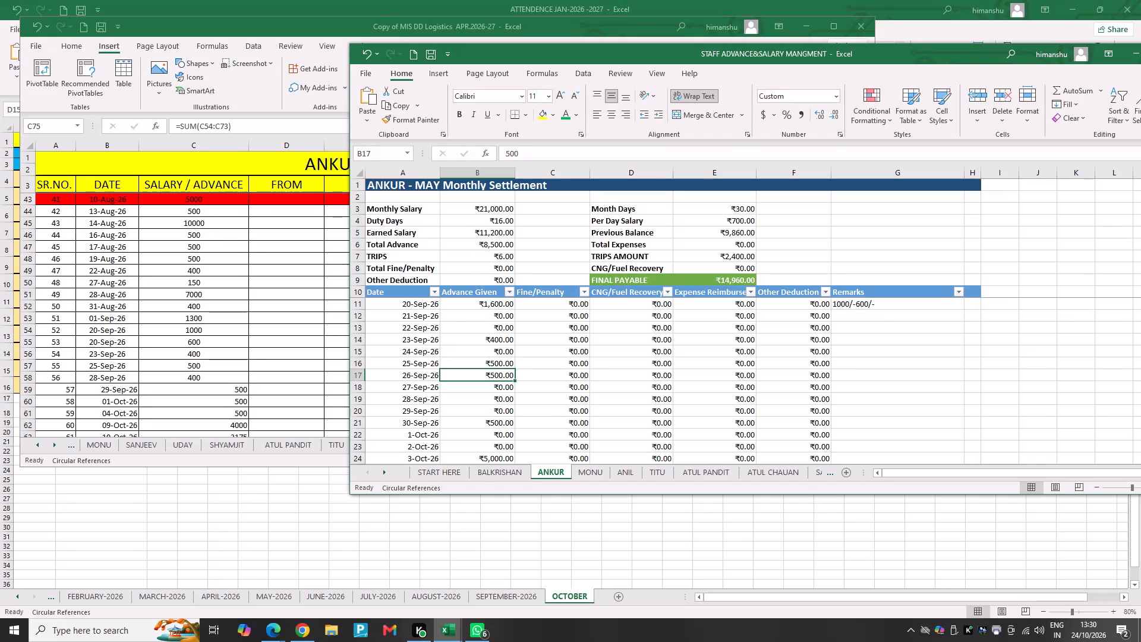
Enter Advance Given amounts of 400 for 28-Sep-26 in B19 and 500 for 29-Sep-26 in B20.
key("Down")
key("Down")
key("Down")
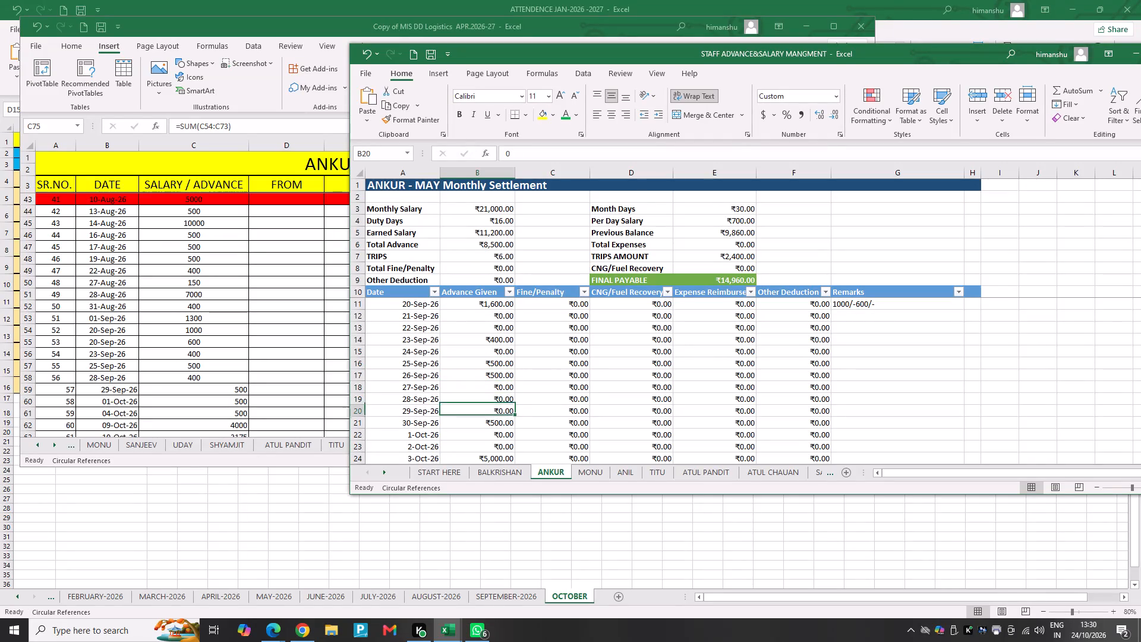
key("Up")
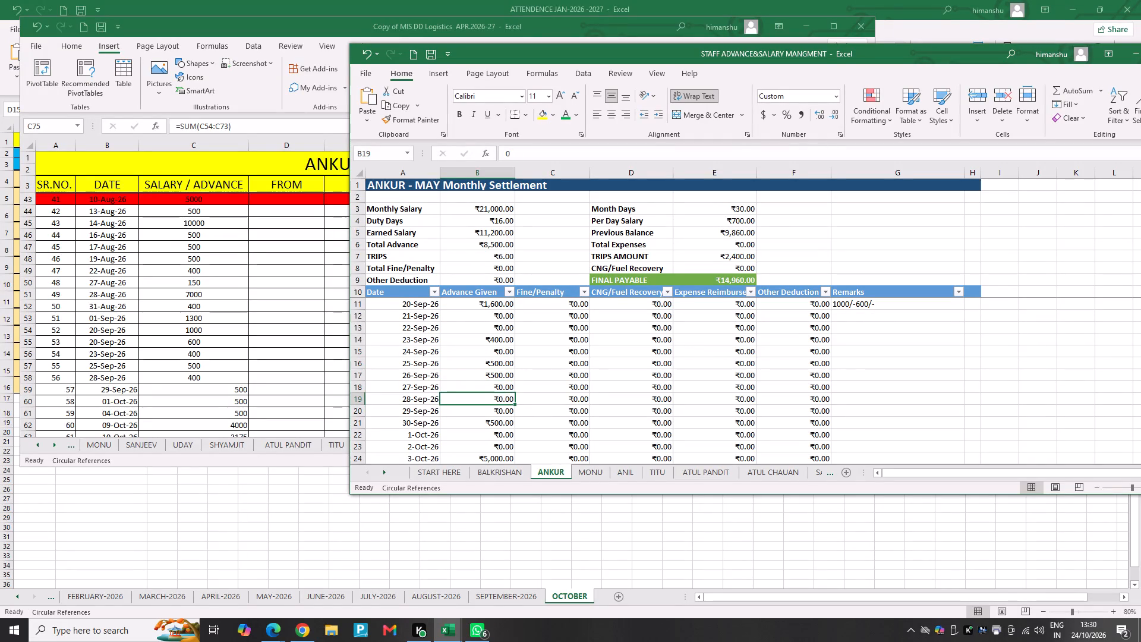
type("400")
key("Return")
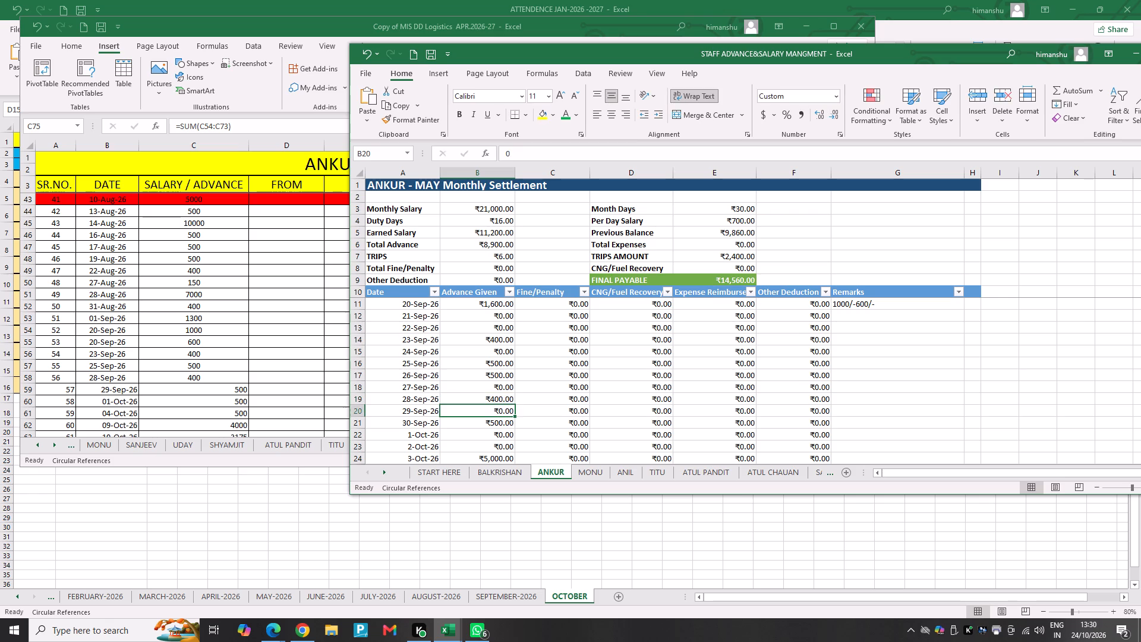
type("500")
key("Return")
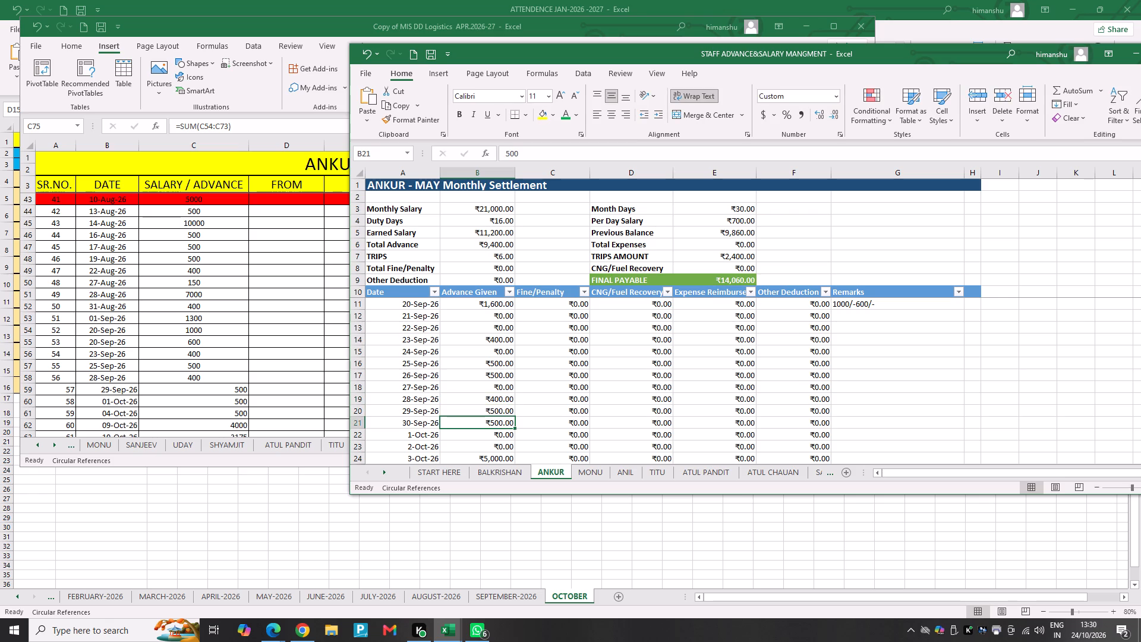
Enter Advance Given amounts of 500 for 1-Oct-26 in B22 and 500 for 4-Oct-26 in B25.
key("Down")
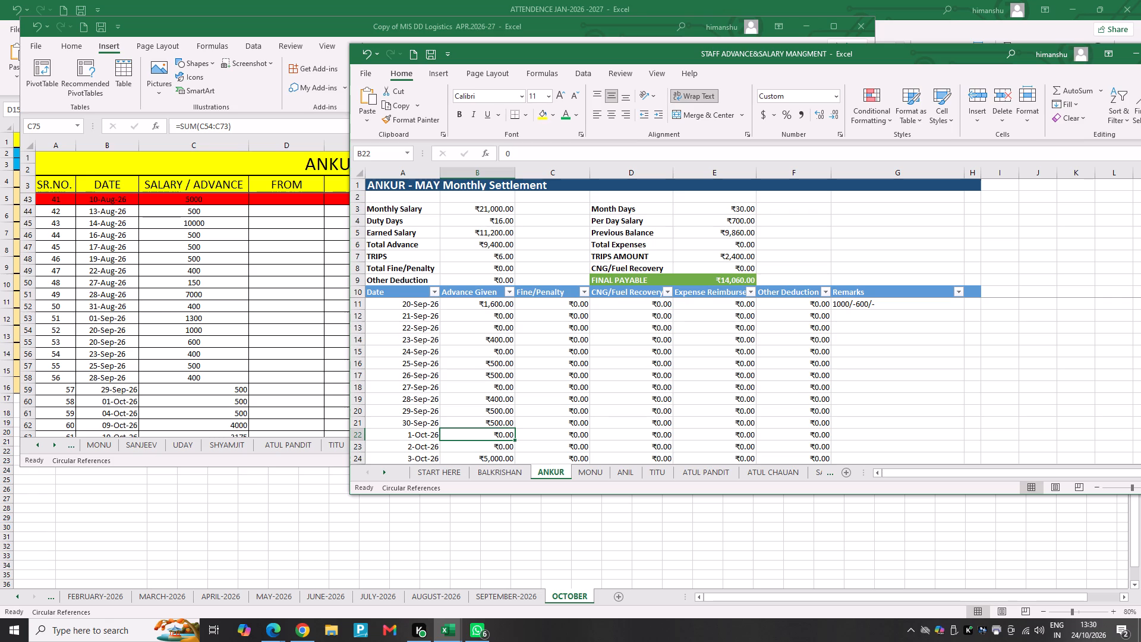
key("5")
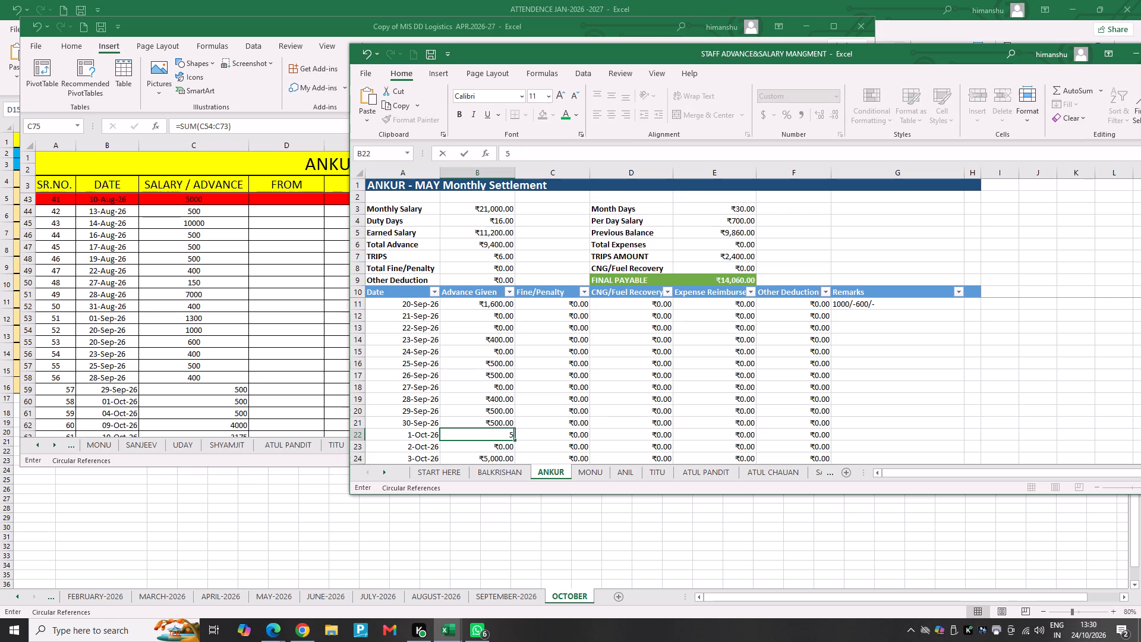
type("00")
key("Return")
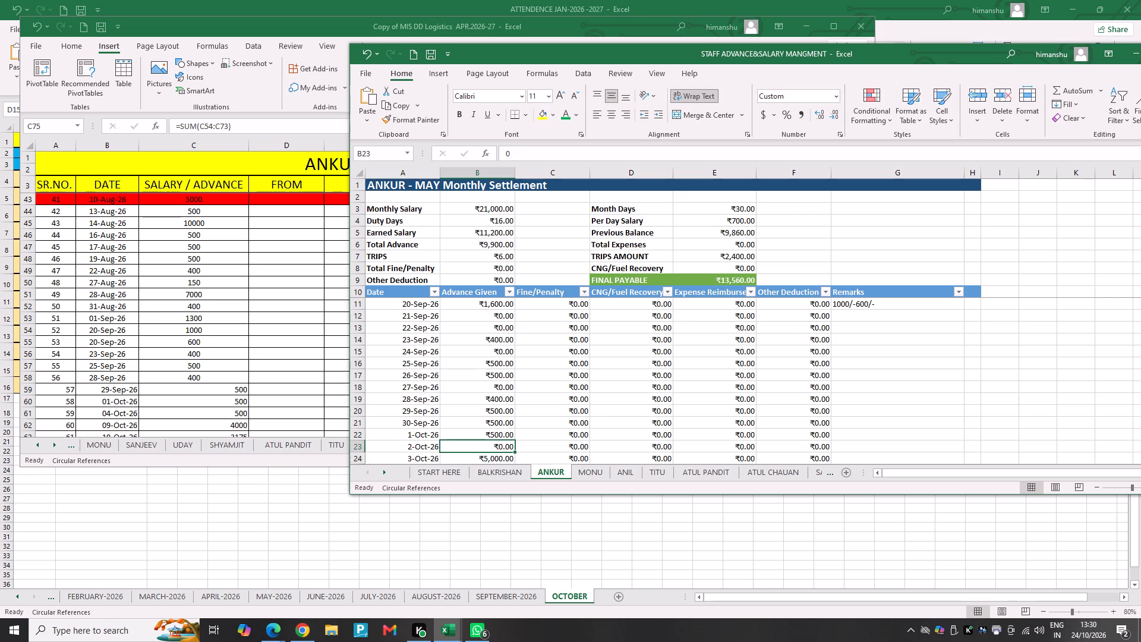
key("Down")
key("Down")
key("5")
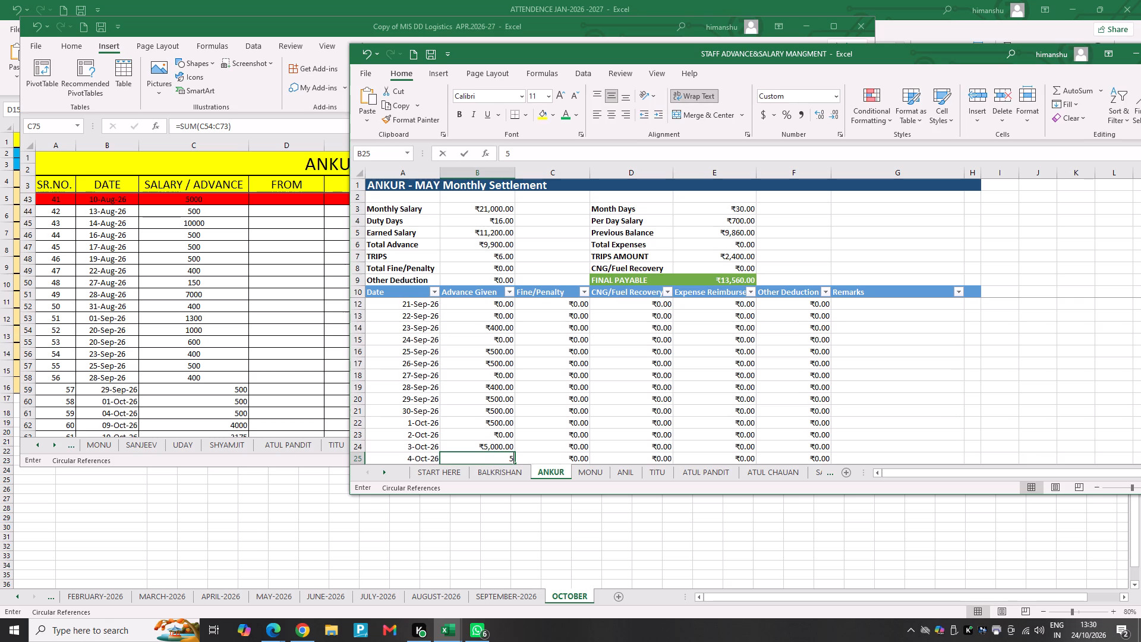
type("00")
key("Return")
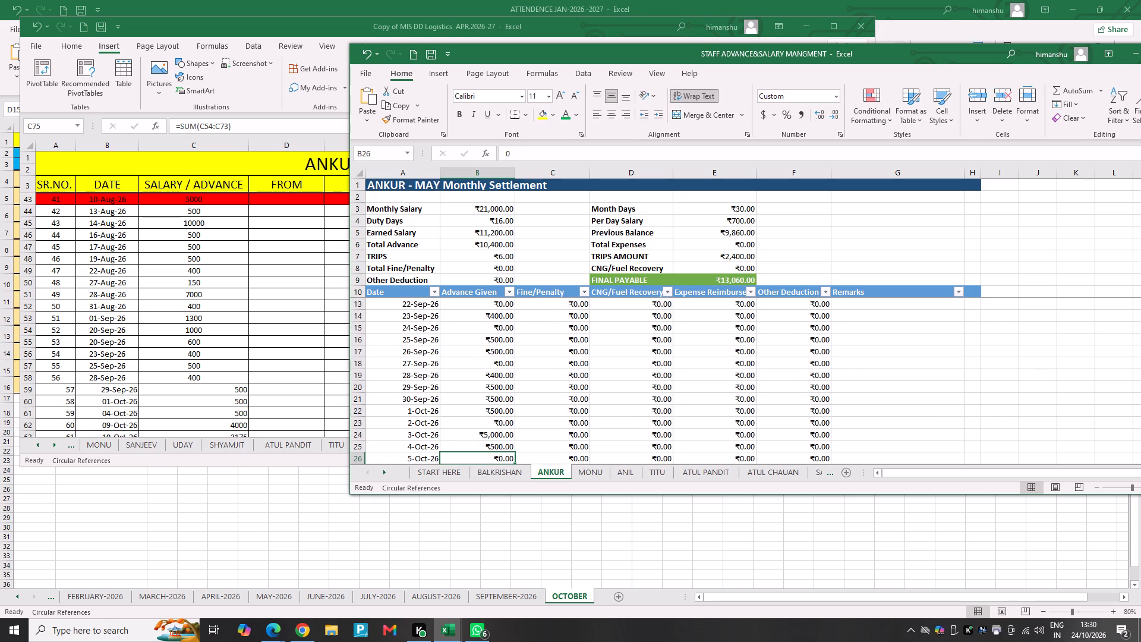
Enter 4000 as the Advance Given for 9-Oct-26 in B30.
key("Down")
key("Down")
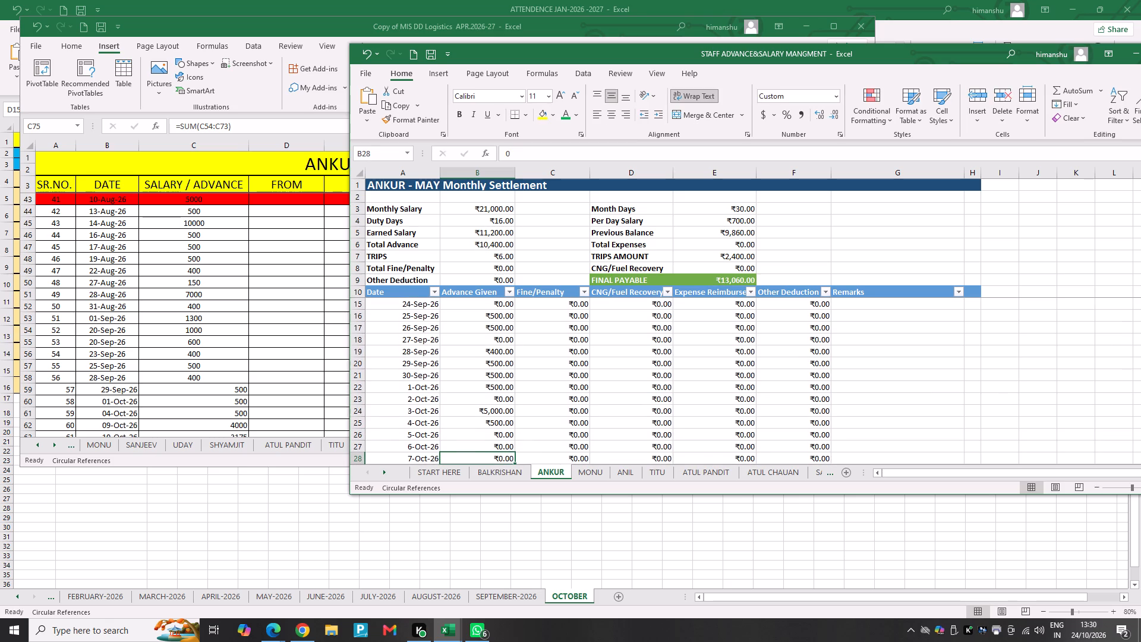
key("Down")
key("Down")
type("4000")
key("Return")
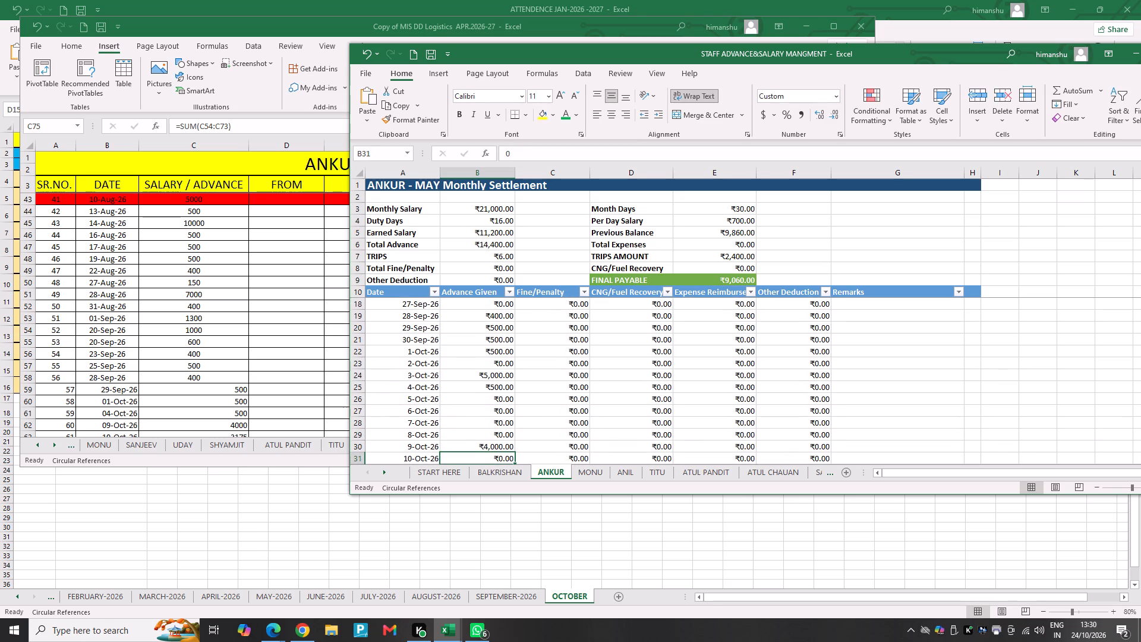
Consult the further advances in the logistics workbook and enter 3175 as the Advance Given for 10-Oct-26 in B31.
scroll(151, 314, "down", 1)
left_click(154, 302)
scroll(189, 302, "down", 2)
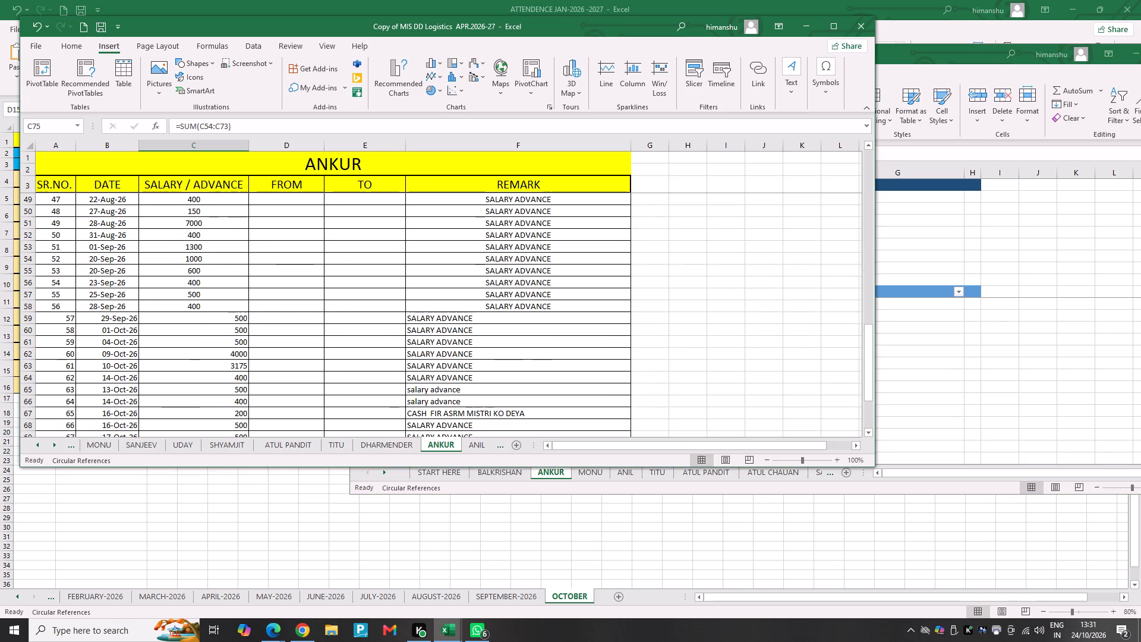
left_click(936, 293)
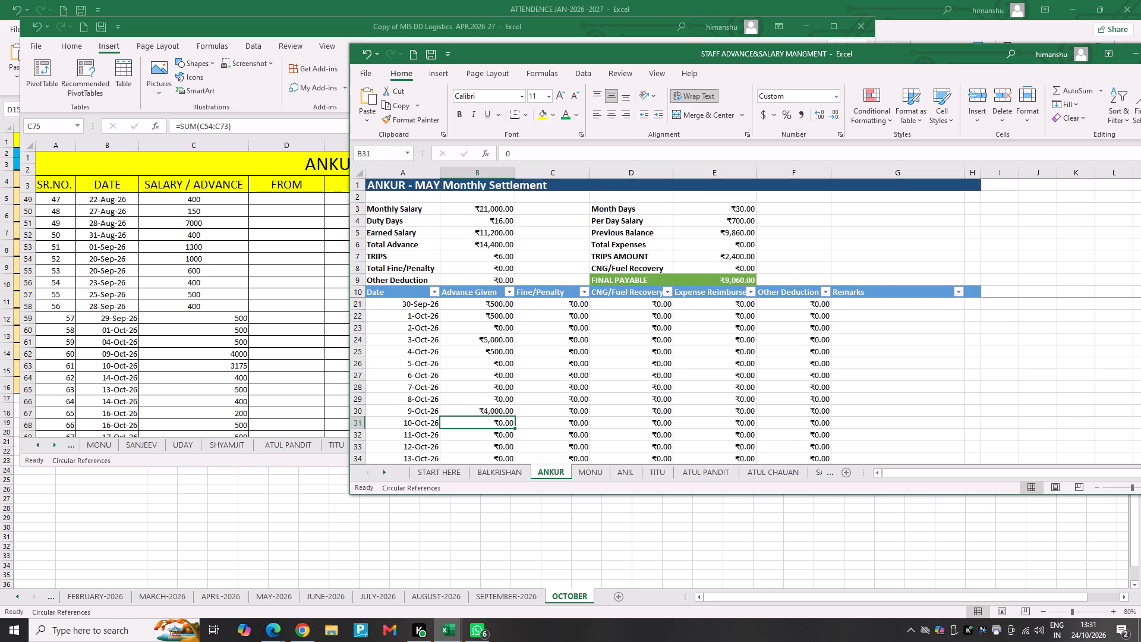
type("31")
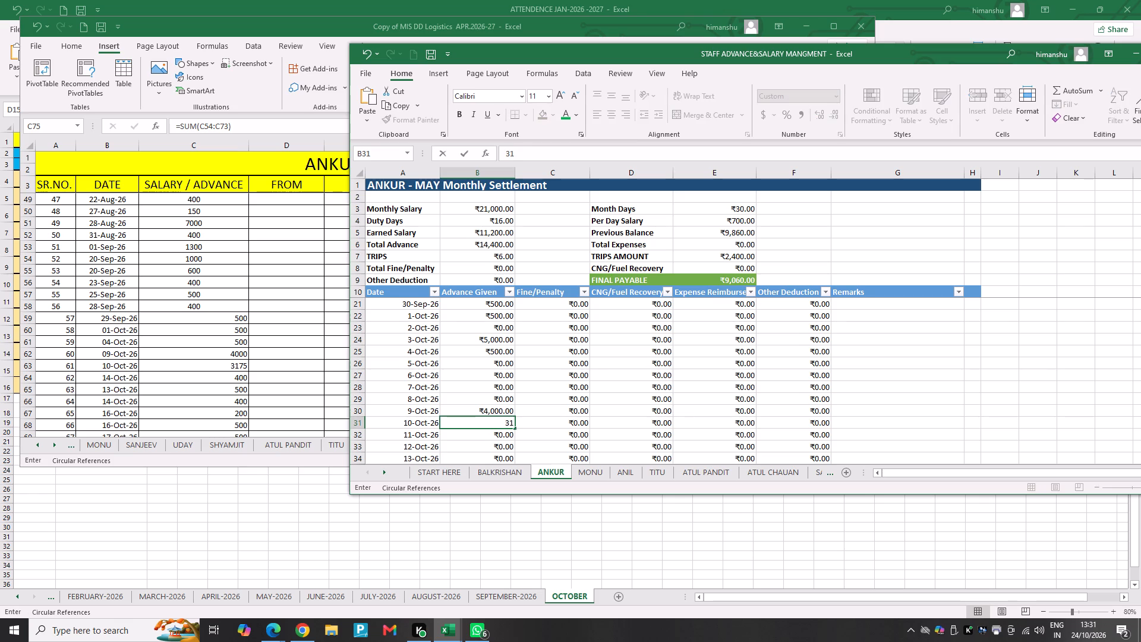
type("75")
key("Down")
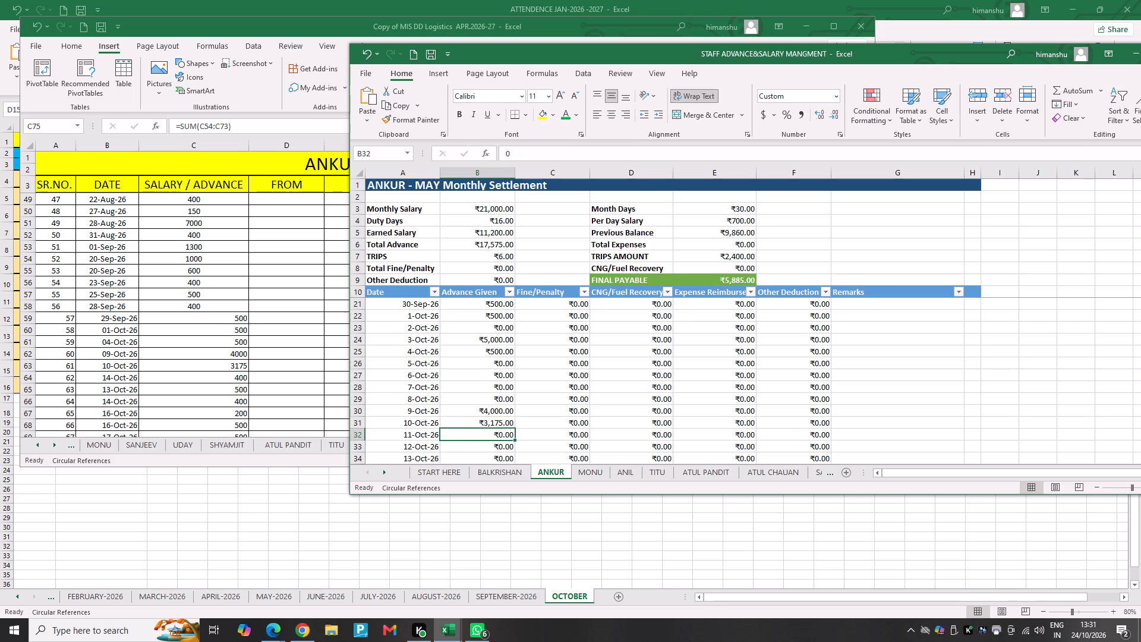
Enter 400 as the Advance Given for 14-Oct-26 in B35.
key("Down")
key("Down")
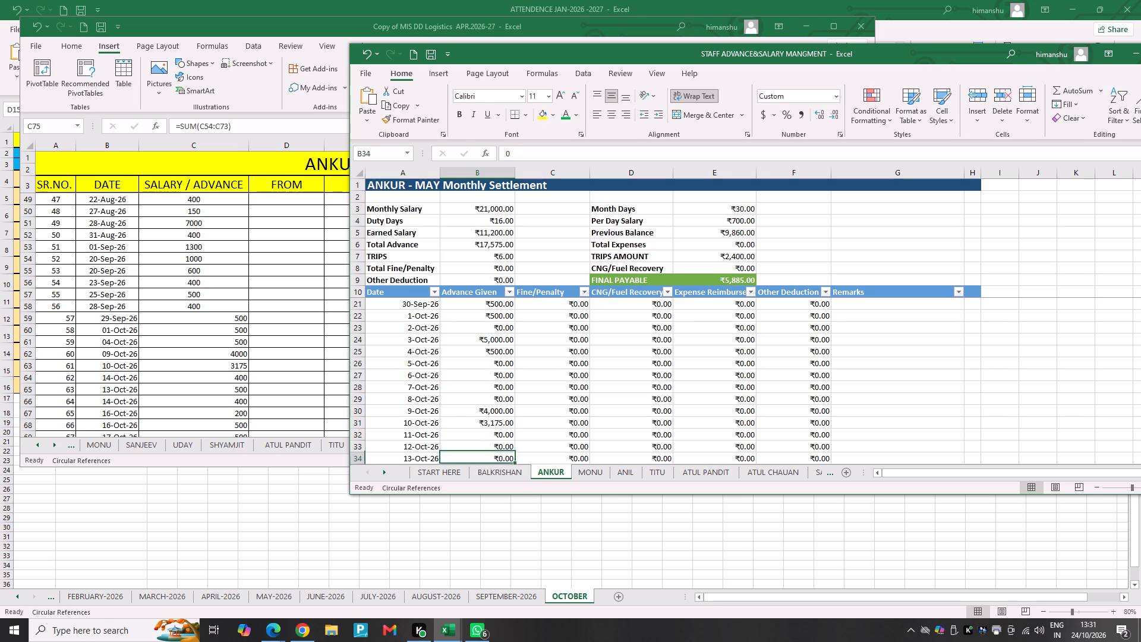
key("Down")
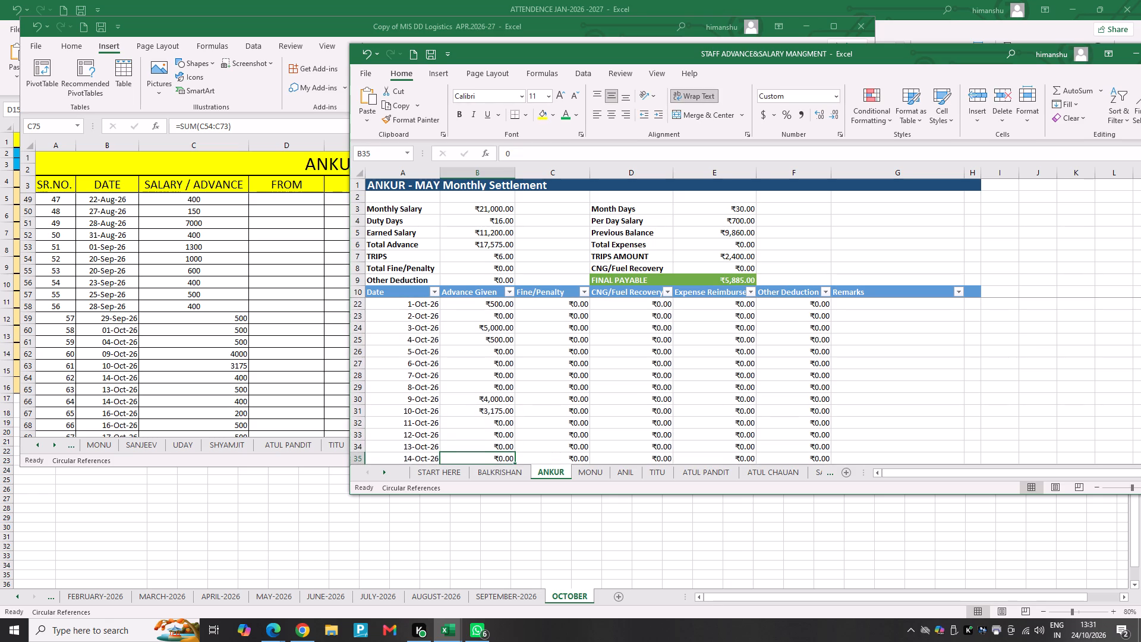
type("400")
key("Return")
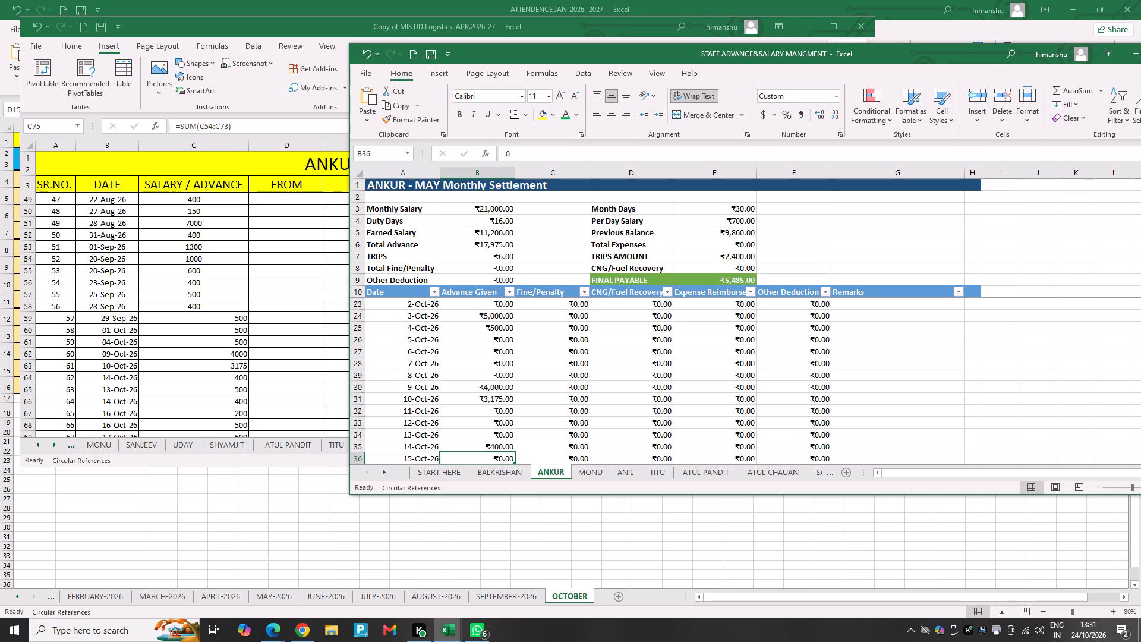
Enter 500 as the Advance Given for 13-Oct-26 in B34.
key("Up")
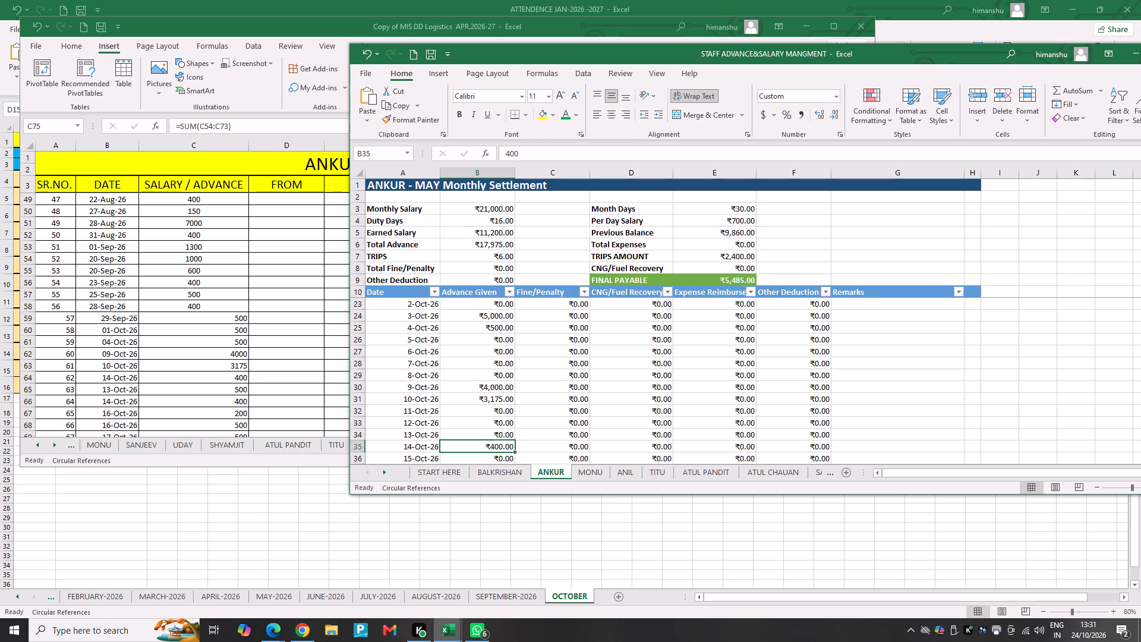
key("Up")
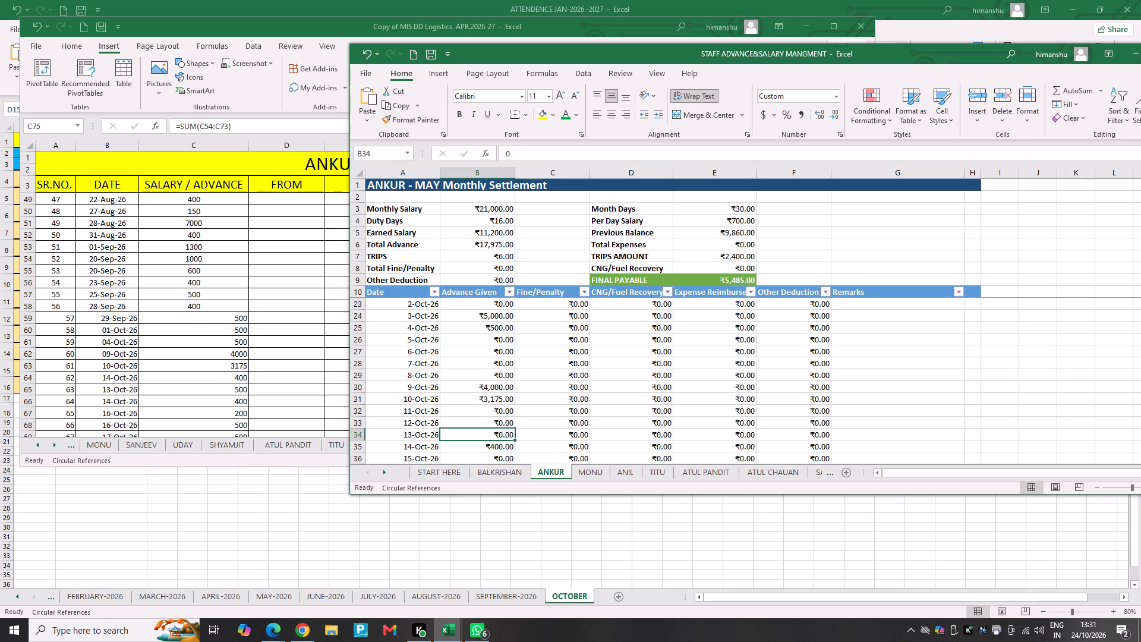
type("500")
key("Return")
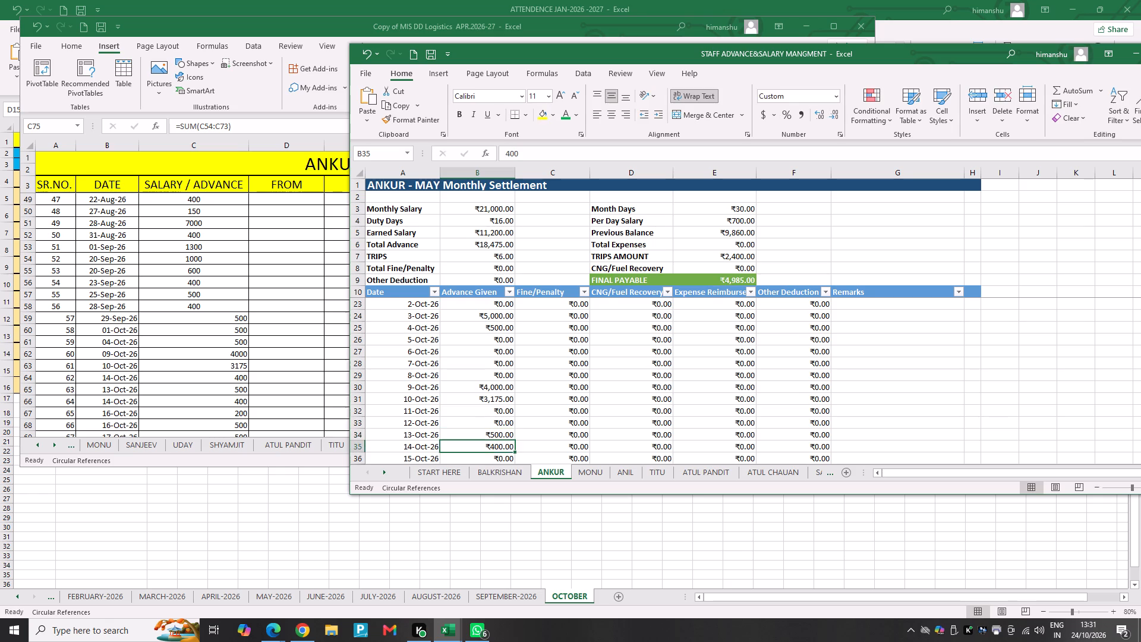
Set the Advance Given for 14-Oct-26 in B35 to 800.
key("Down")
key("Down")
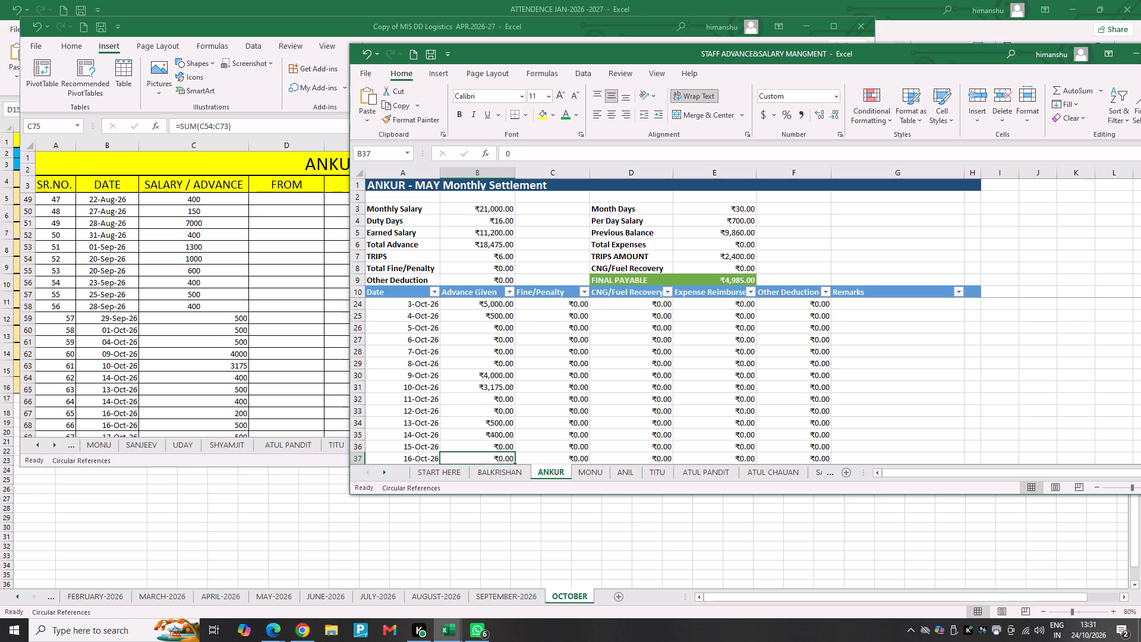
key("Up")
key("Up")
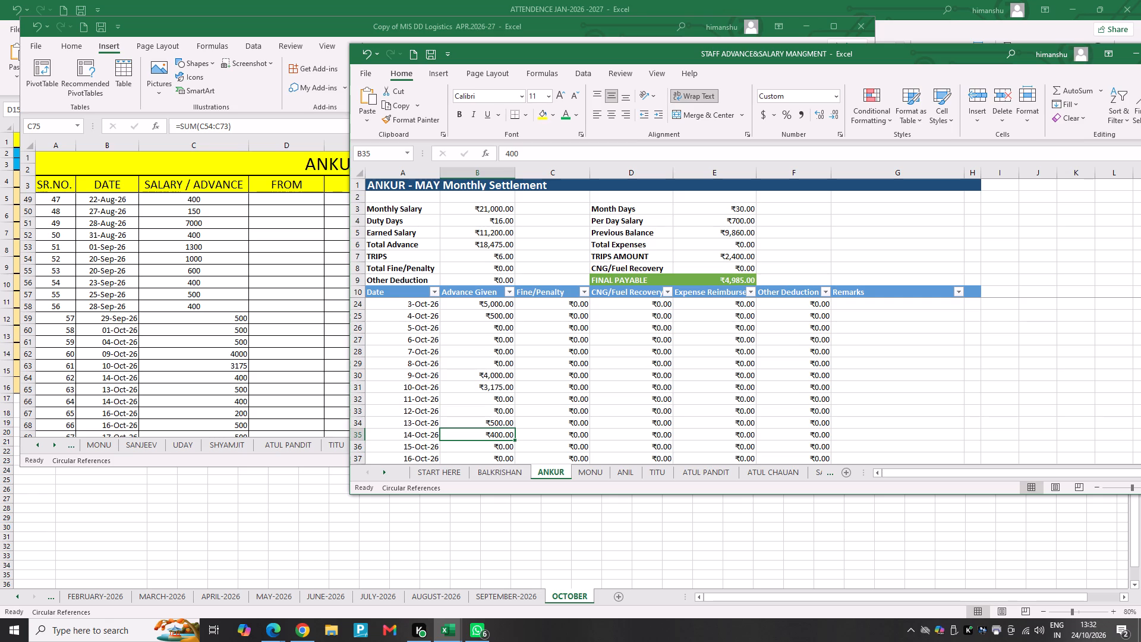
type("800")
key("Right")
Enter the remark 400/-400/- in G35 for the 14-Oct-26 advance.
key("Right")
key("Right")
key("Right")
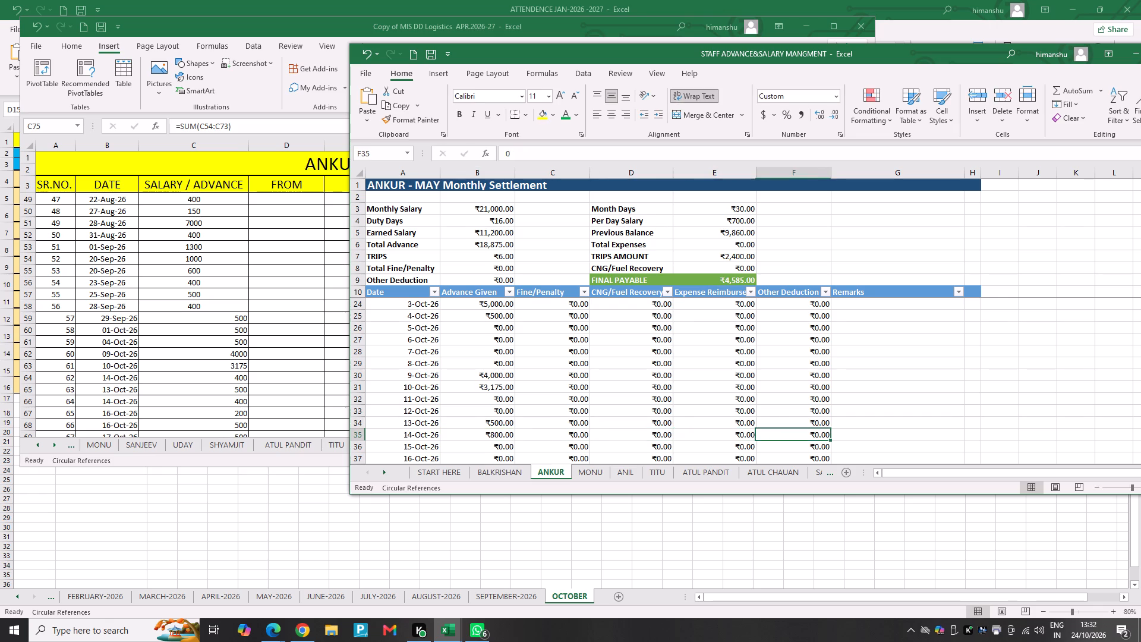
key("Right")
type("400/-")
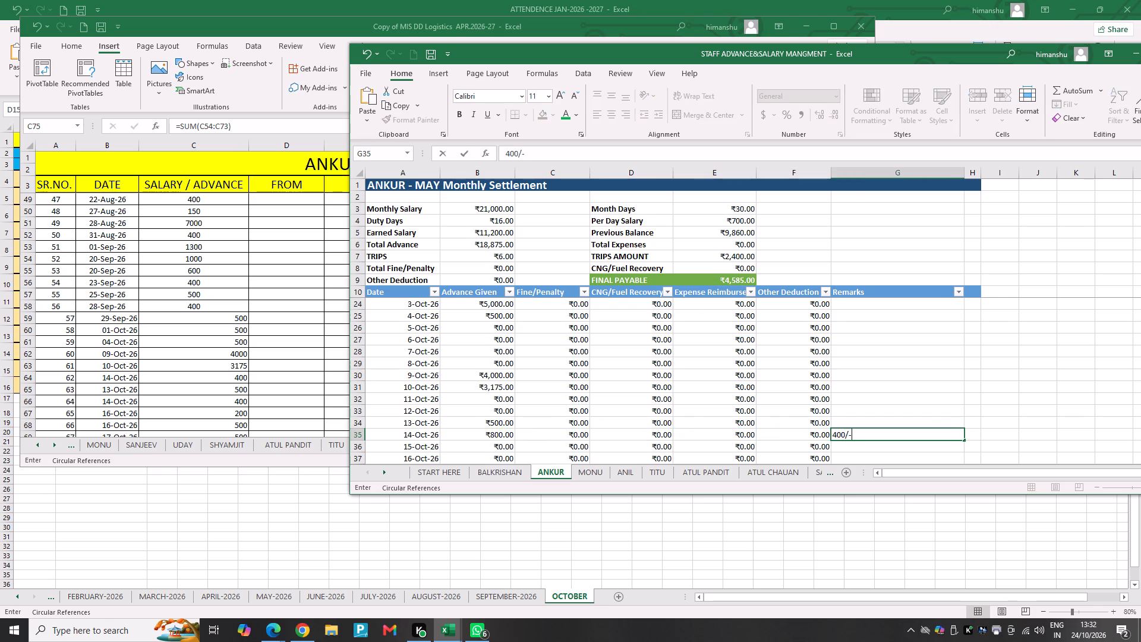
type("400/-")
key("Left")
Enter 200 as the Advance Given for 16-Oct-26 in B37.
key("Left")
key("Left")
key("Left")
key("Left")
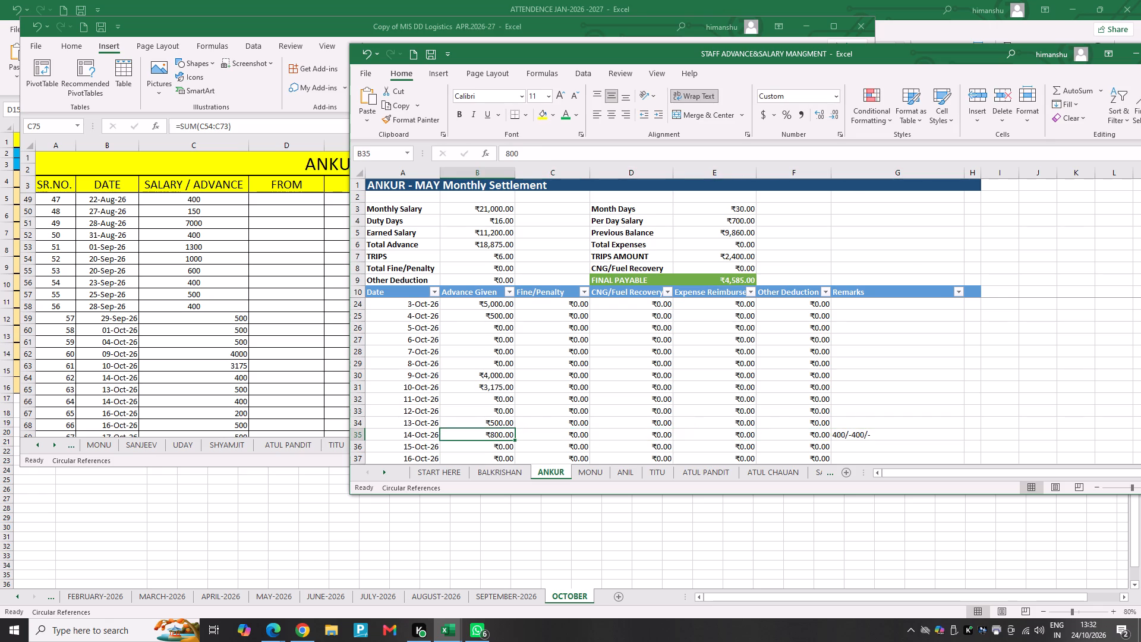
key("Down")
key("Down")
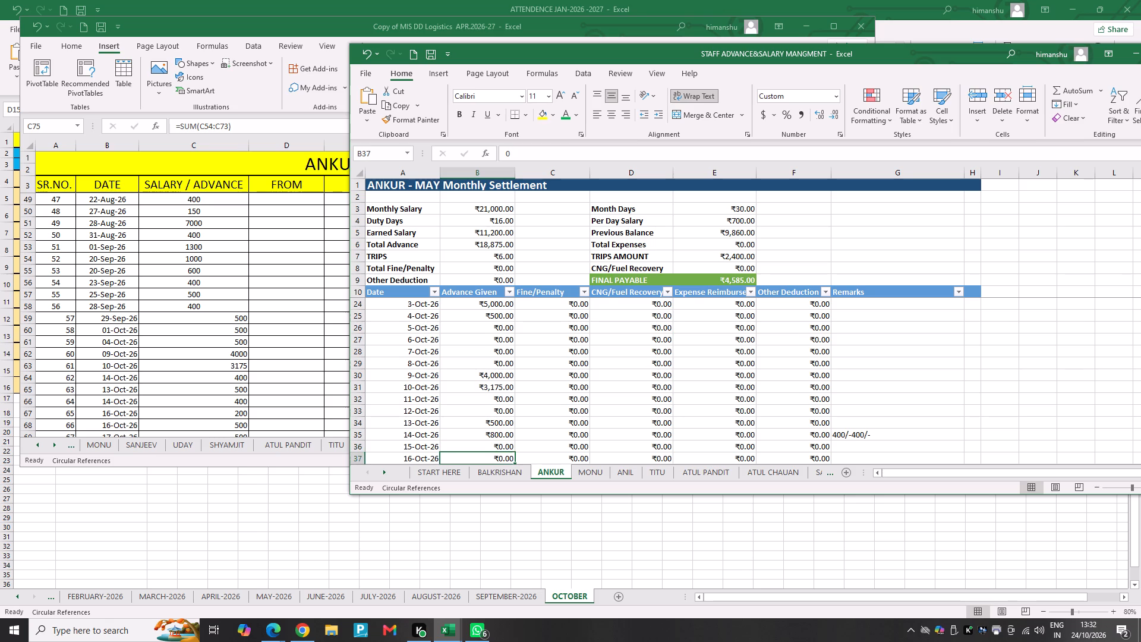
type("230")
key("BackSpace")
key("BackSpace")
type("00")
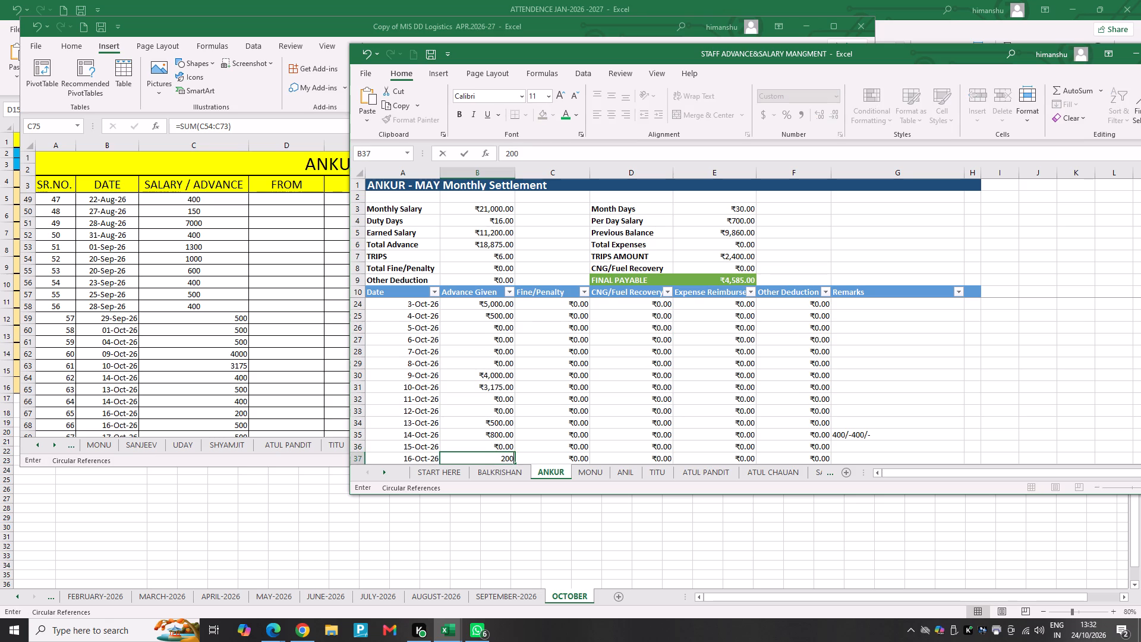
key("Return")
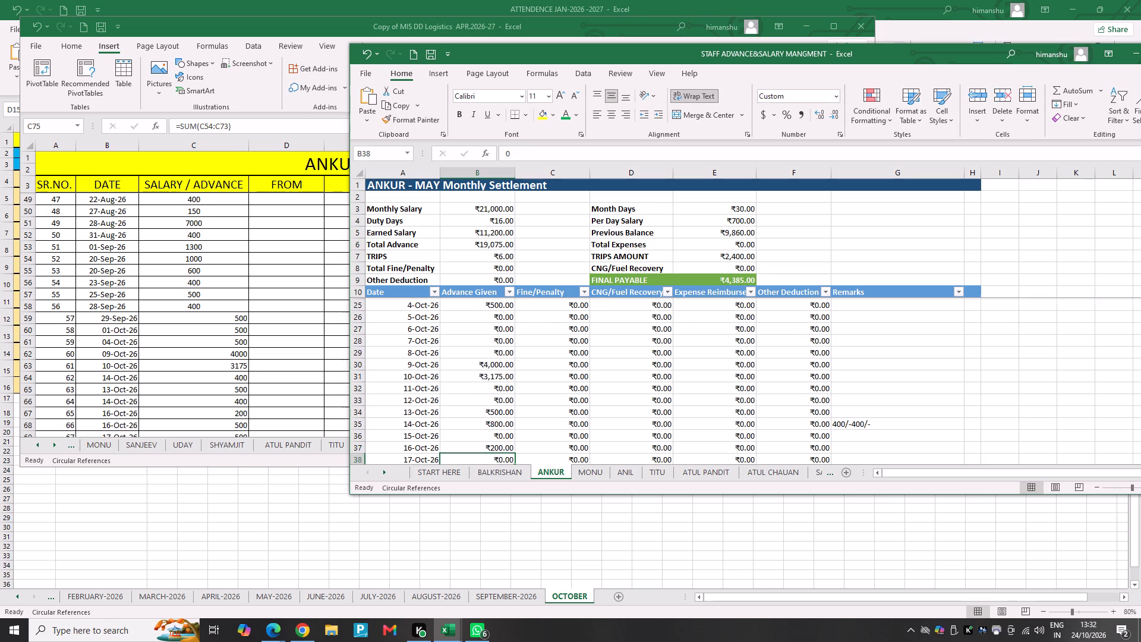
Enter 200 as the expense reimbursement for 16-Oct-26 in E37.
key("Up")
key("Right")
key("Right")
key("Right")
key("Right")
key("Right")
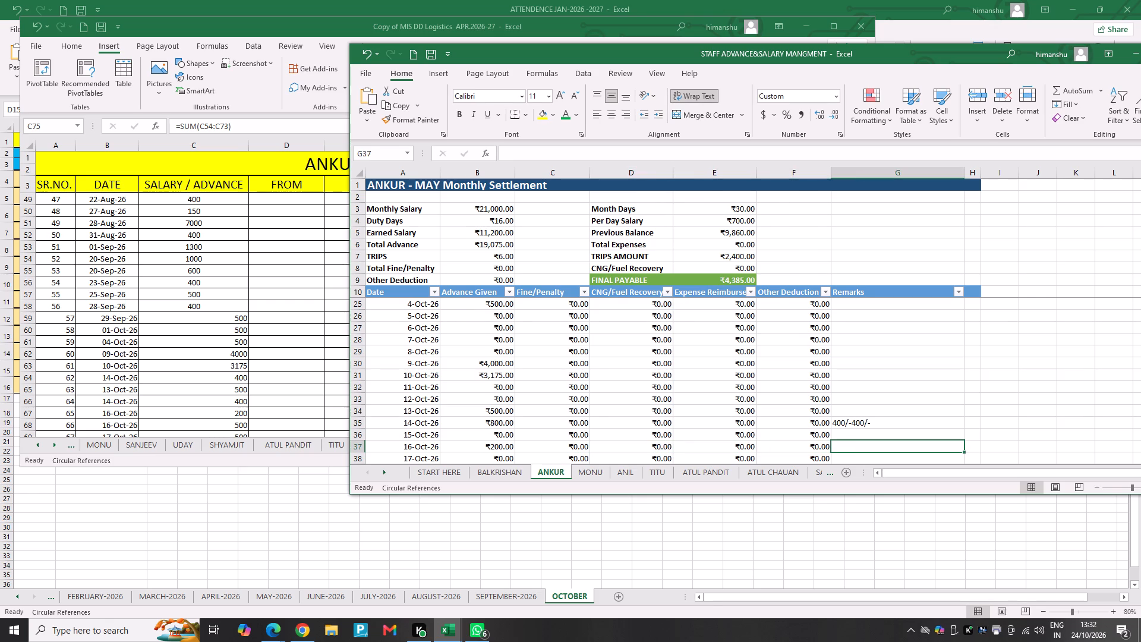
key("Left")
key("Left")
type("200")
key("Right")
Enter the remark MISTRI ASM HAPUR in G37 for 16-Oct-26.
key("Right")
type("MISTRI")
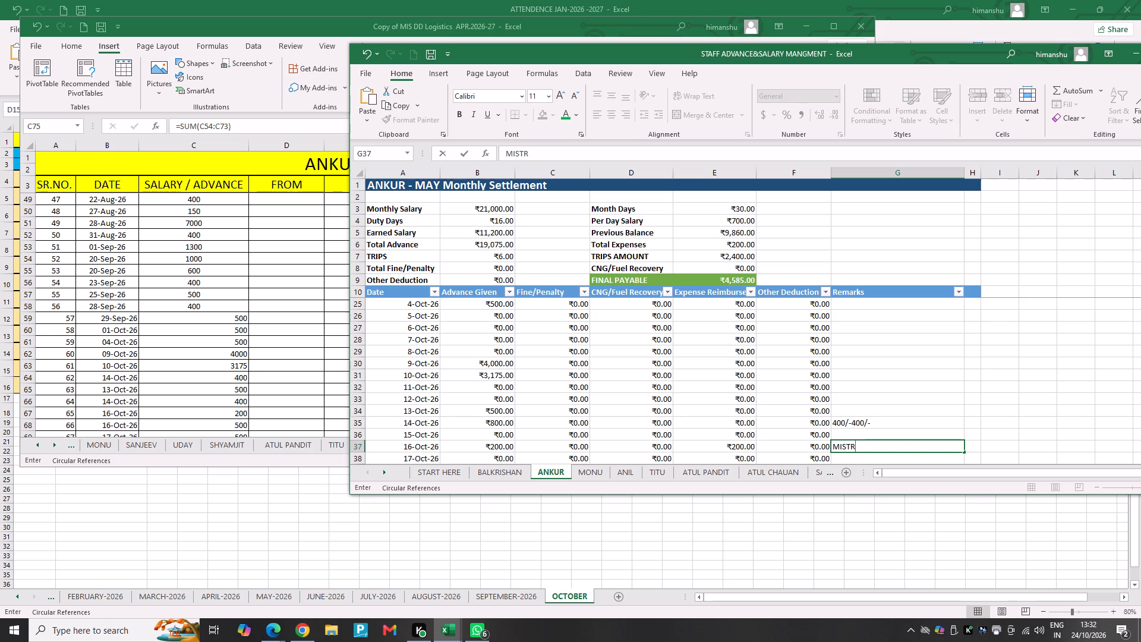
key("space")
type("ASM")
key("space")
type("HAPUR")
key("Return")
Change the date in A38, directly below the 16-Oct-26 row, to 16-OCT-26 for a second entry that day.
key("Left")
key("Up")
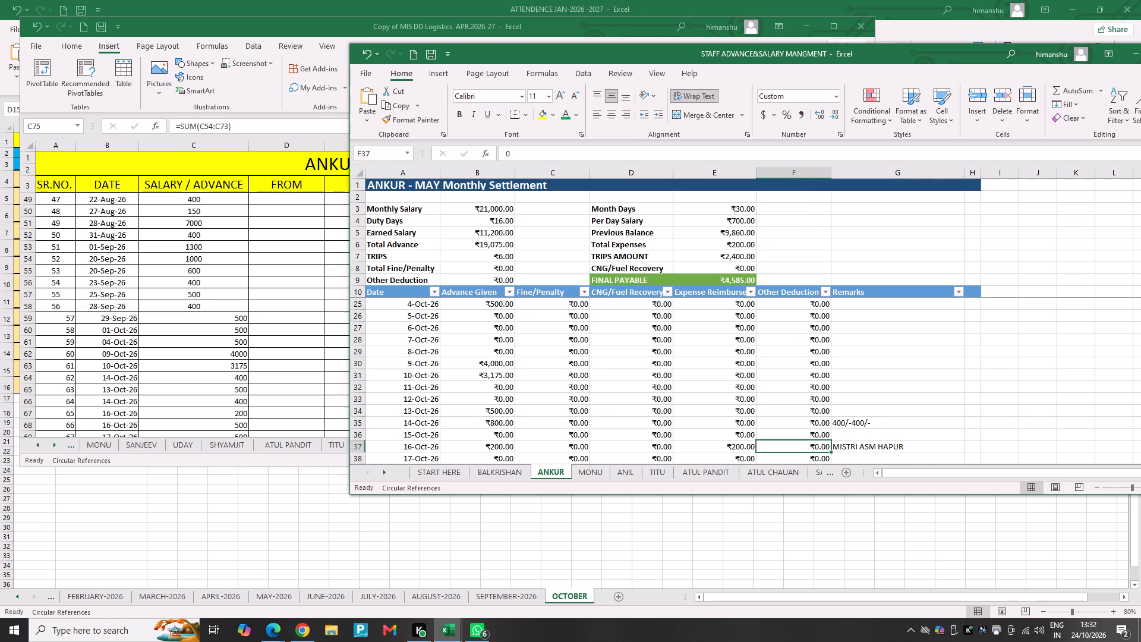
key("Left")
key("Left")
key("Left")
key("Left")
key("Left")
key("Right")
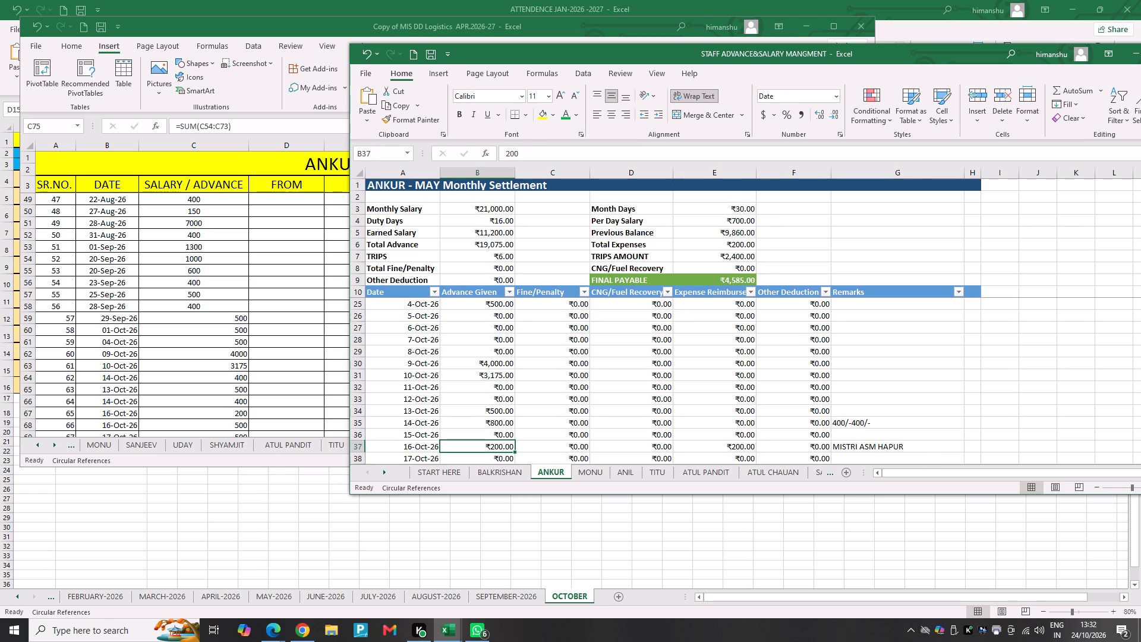
key("Down")
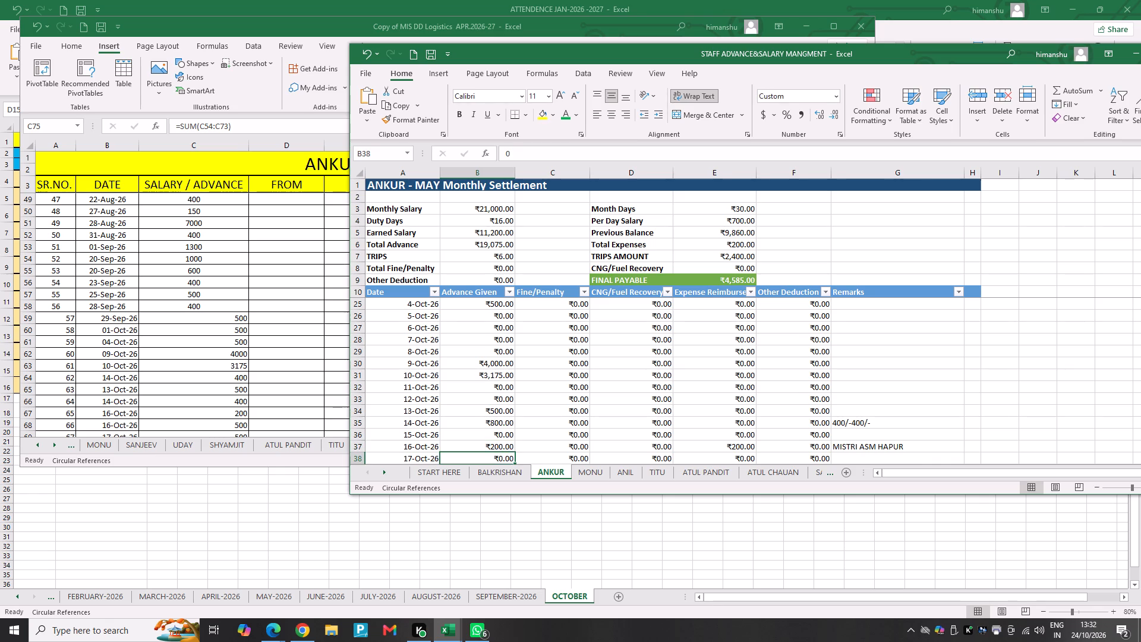
key("Up")
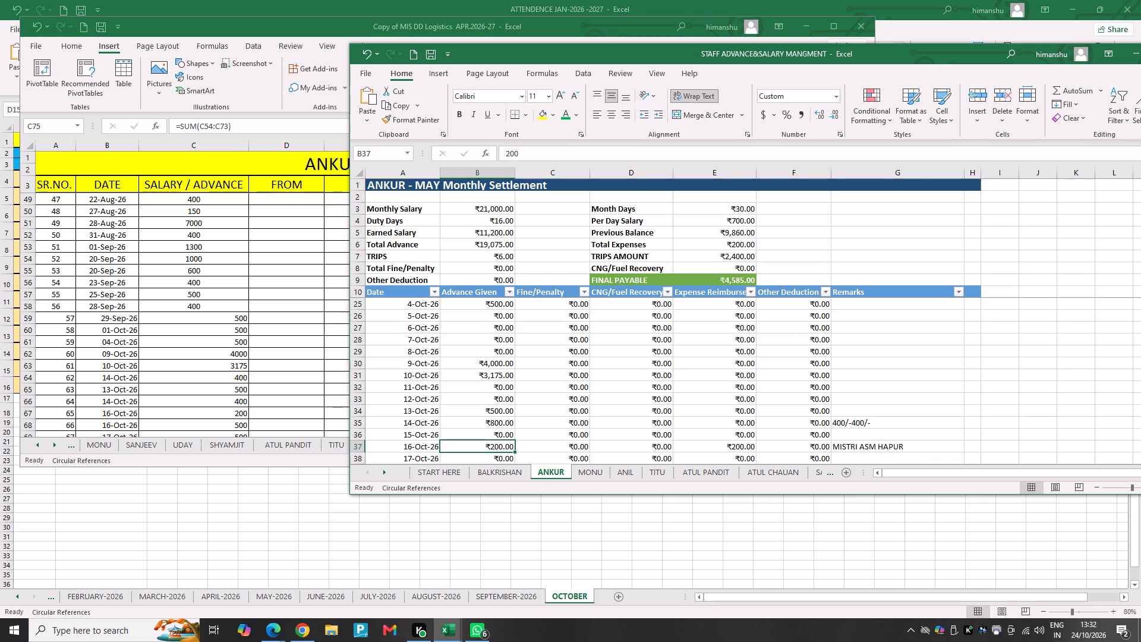
key("Left")
key("Down")
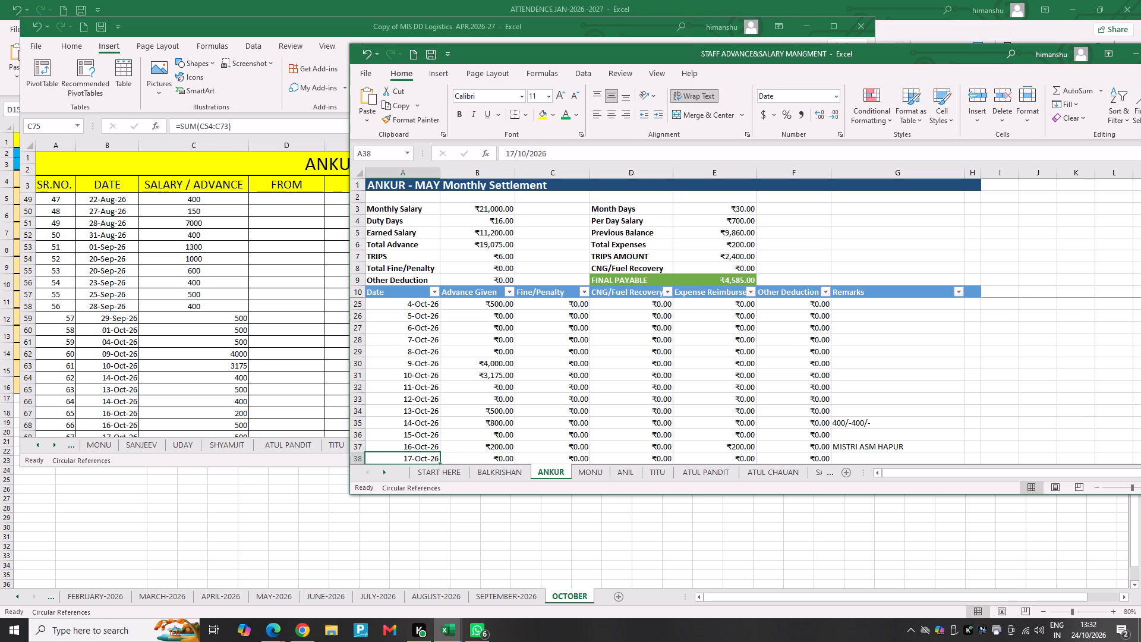
type("16-")
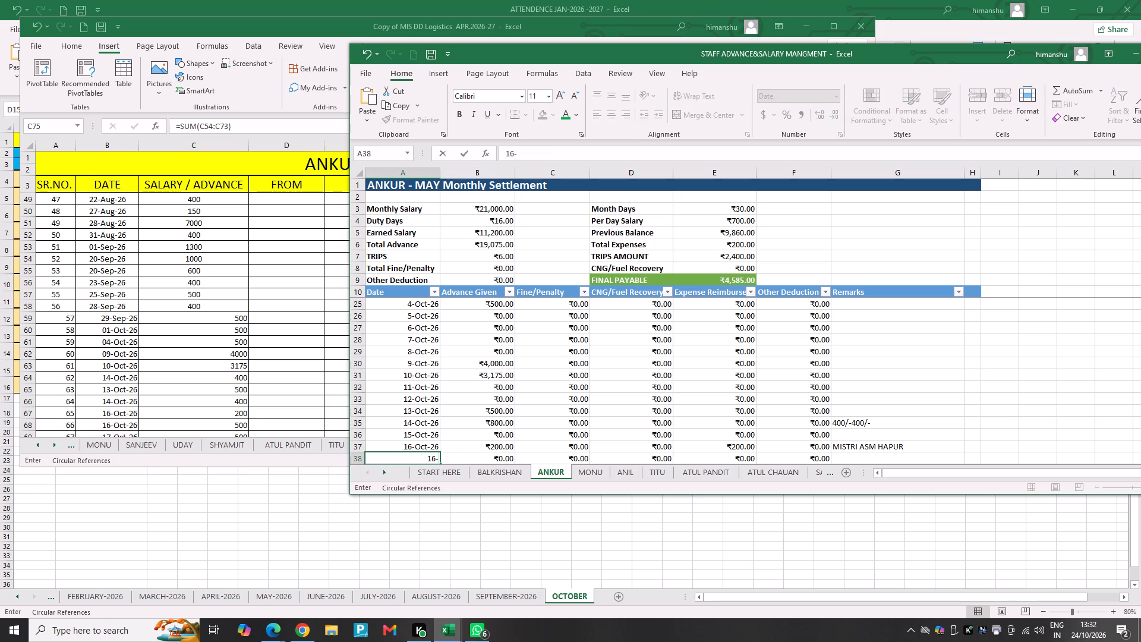
type("OCT-26")
key("Right")
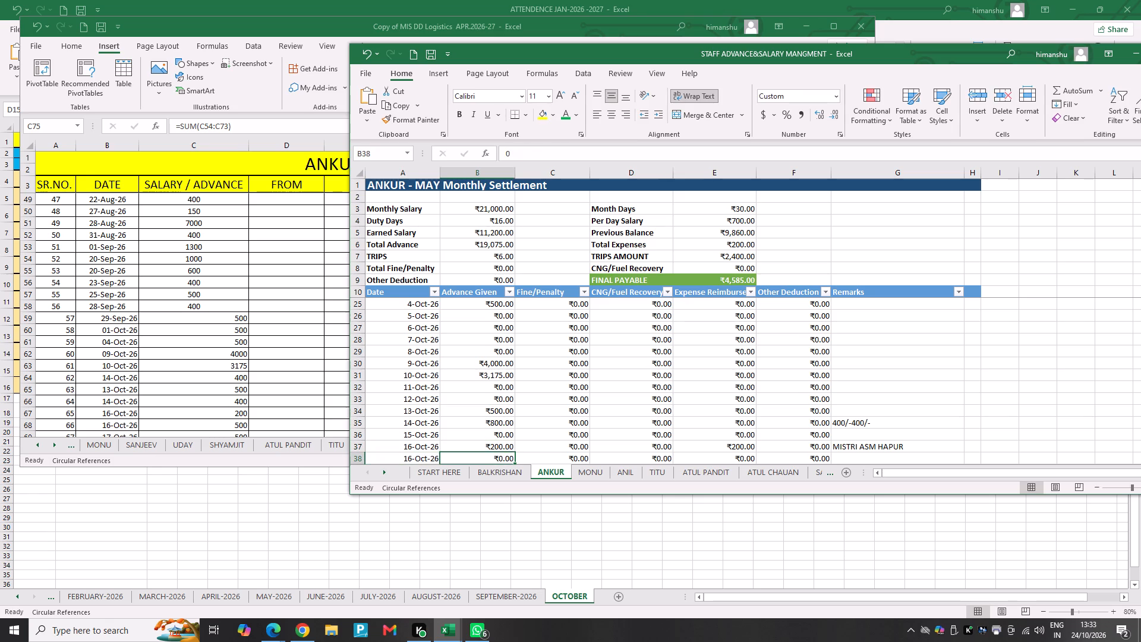
Enter 500 as the Advance Given in B38 for the second 16-Oct-26 row.
type("500")
key("Return")
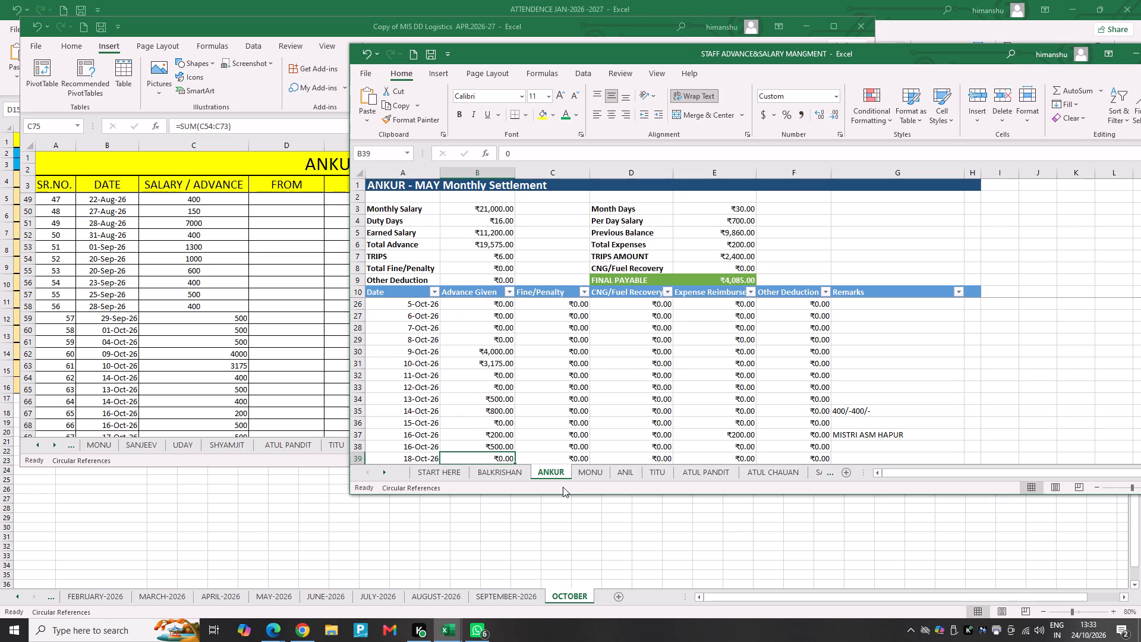
Check the remaining advances in the logistics workbook, and refill the settlement dates from A38 down to 19-Oct-26 in A41.
scroll(233, 351, "down", 1)
left_click(226, 353)
scroll(226, 353, "down", 2)
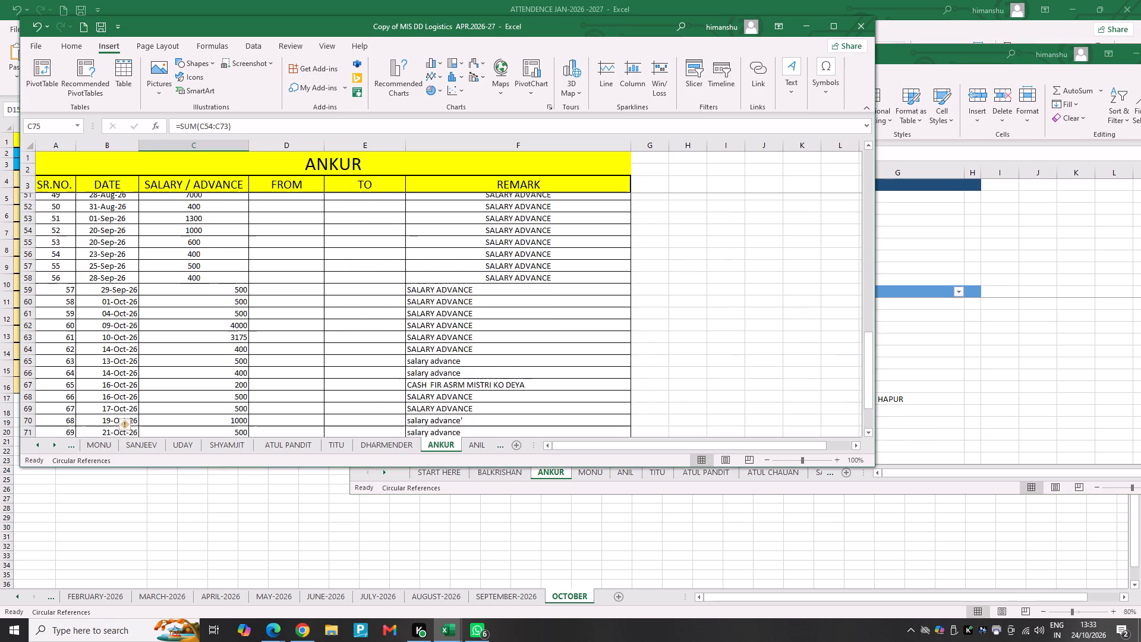
left_click(1001, 420)
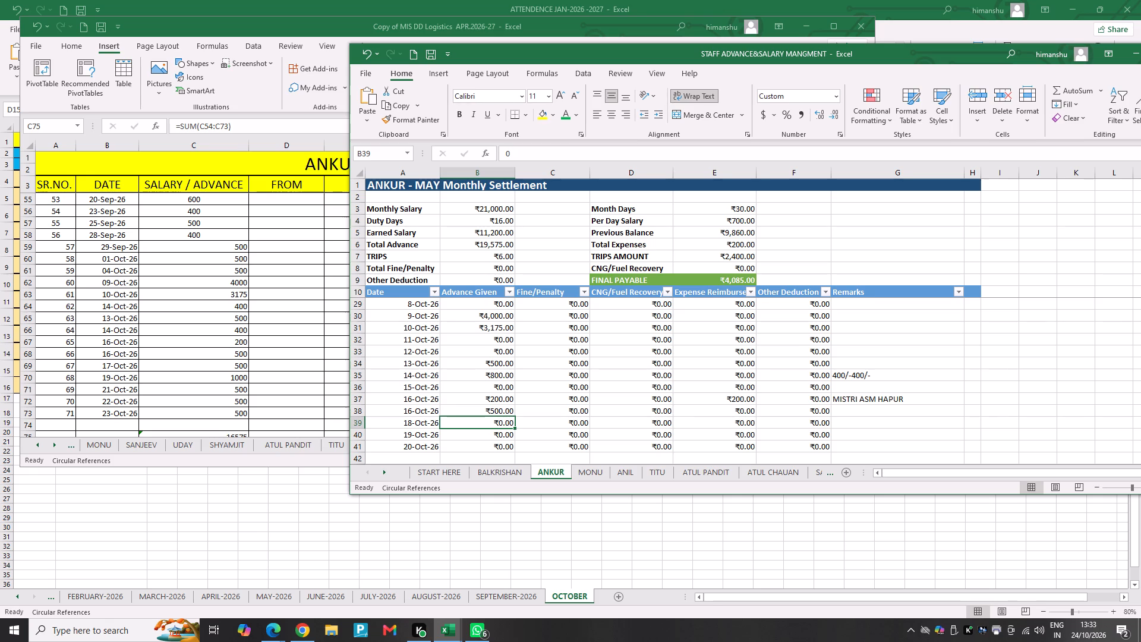
left_click(444, 426)
left_click(417, 424)
left_click(430, 410)
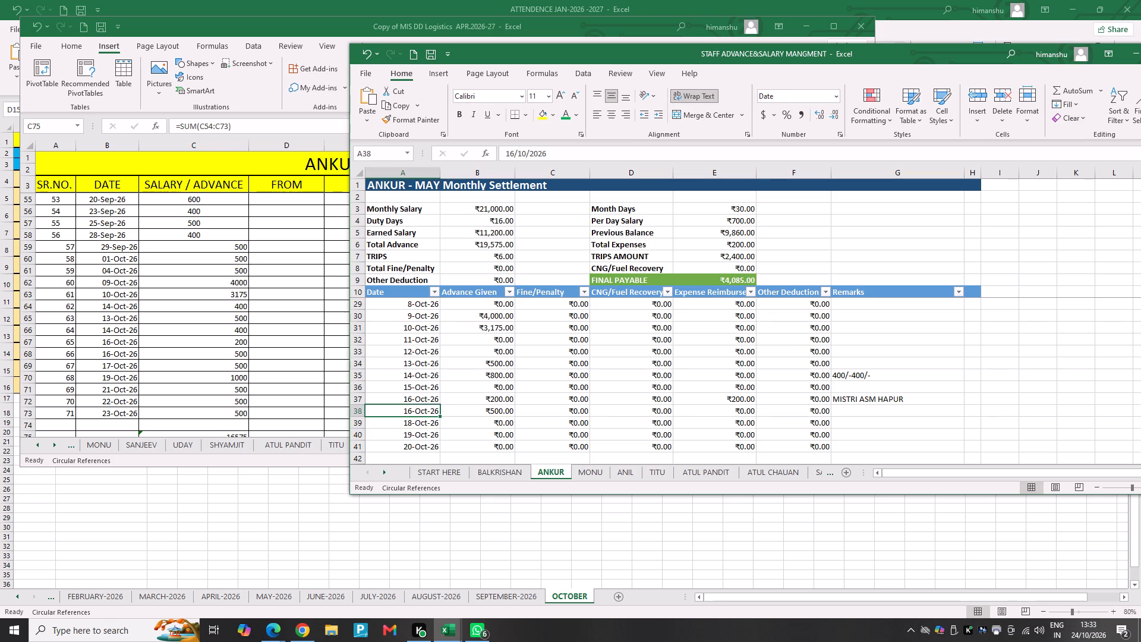
left_click_drag(439, 414, 437, 454)
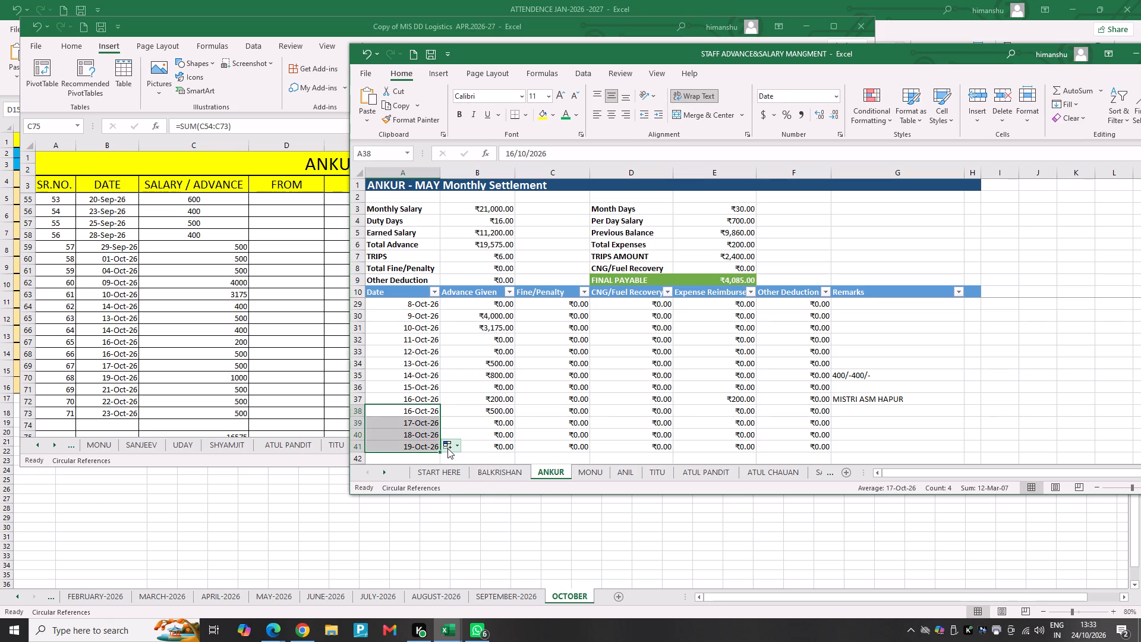
left_click(447, 448)
left_click(500, 414)
Enter 500 as the Advance Given for 17-Oct-26 in B39.
left_click(475, 426)
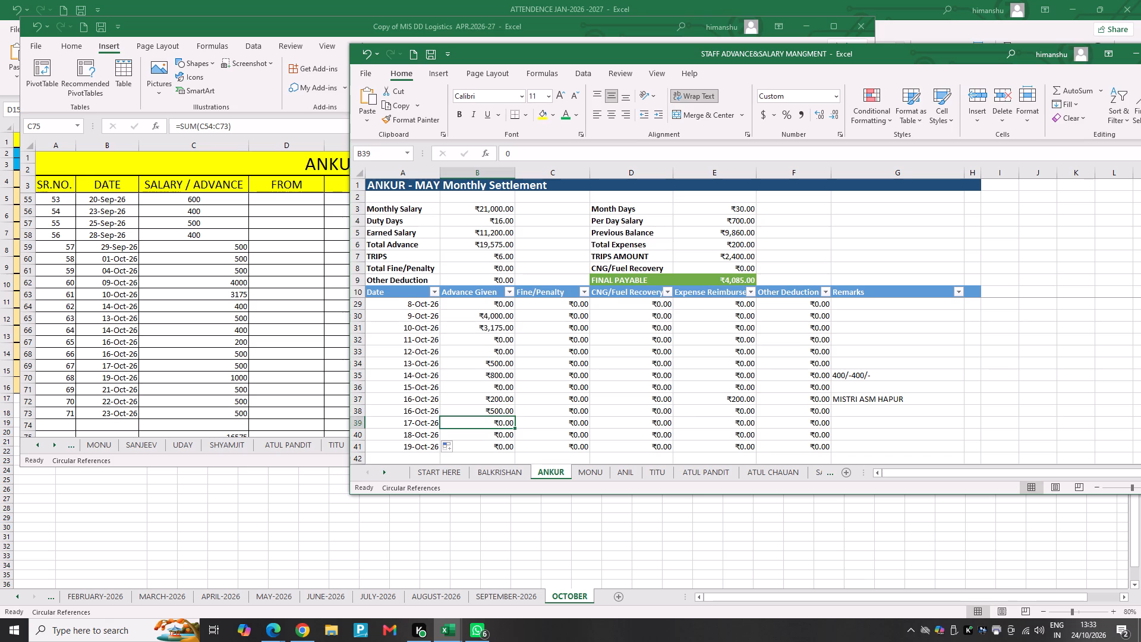
type("500.")
key("BackSpace")
key("Return")
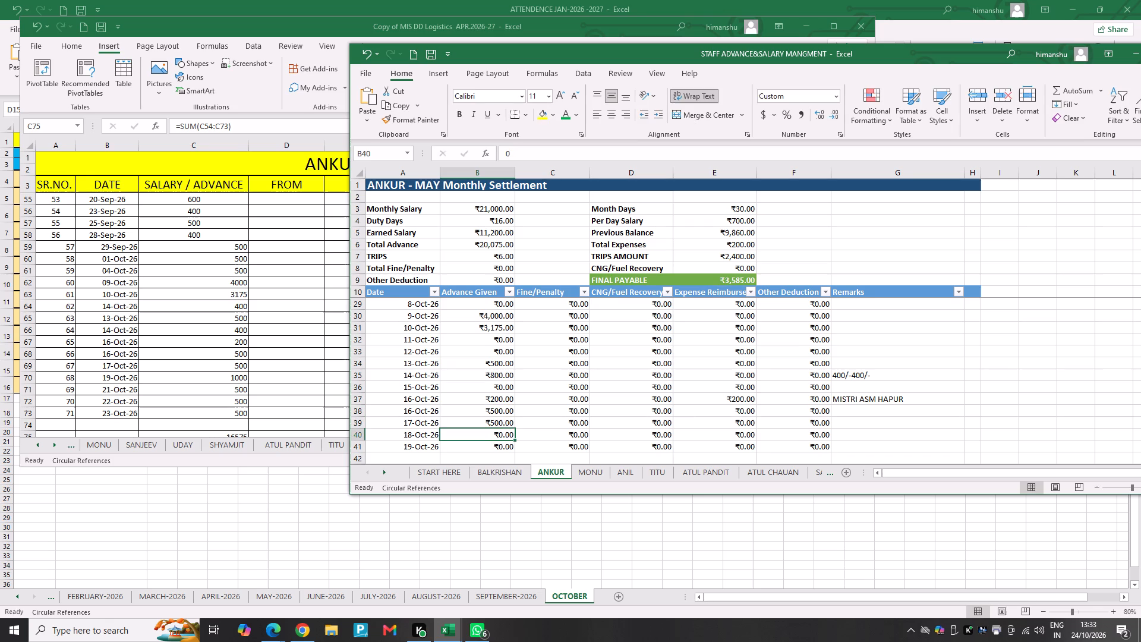
Enter 1000 as the Advance Given for 19-Oct-26 in B41.
key("Down")
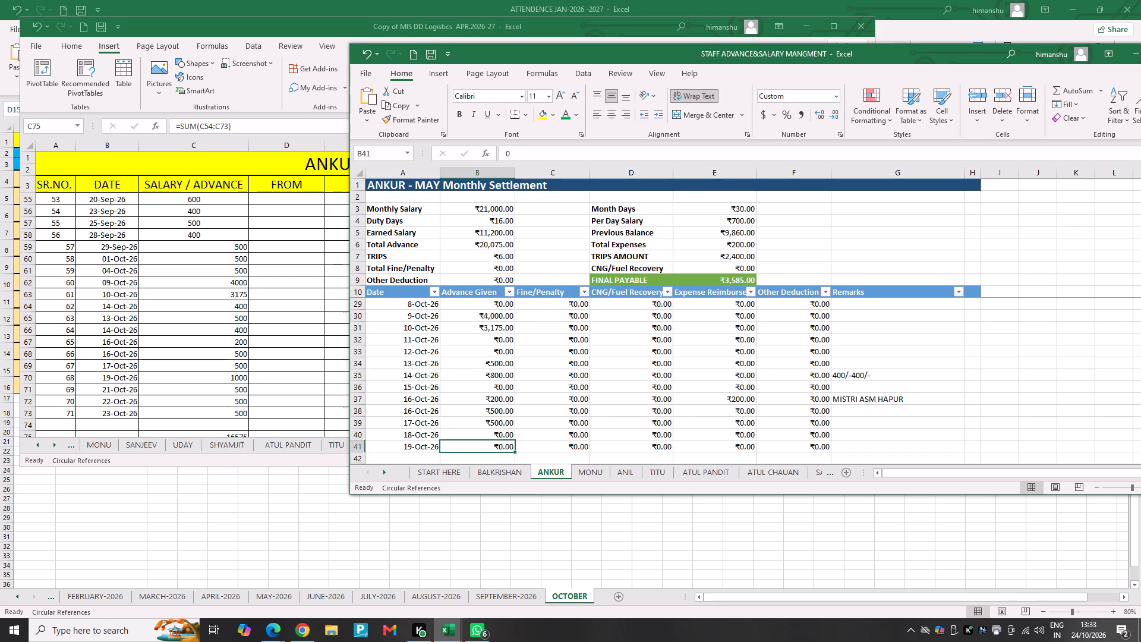
key("1")
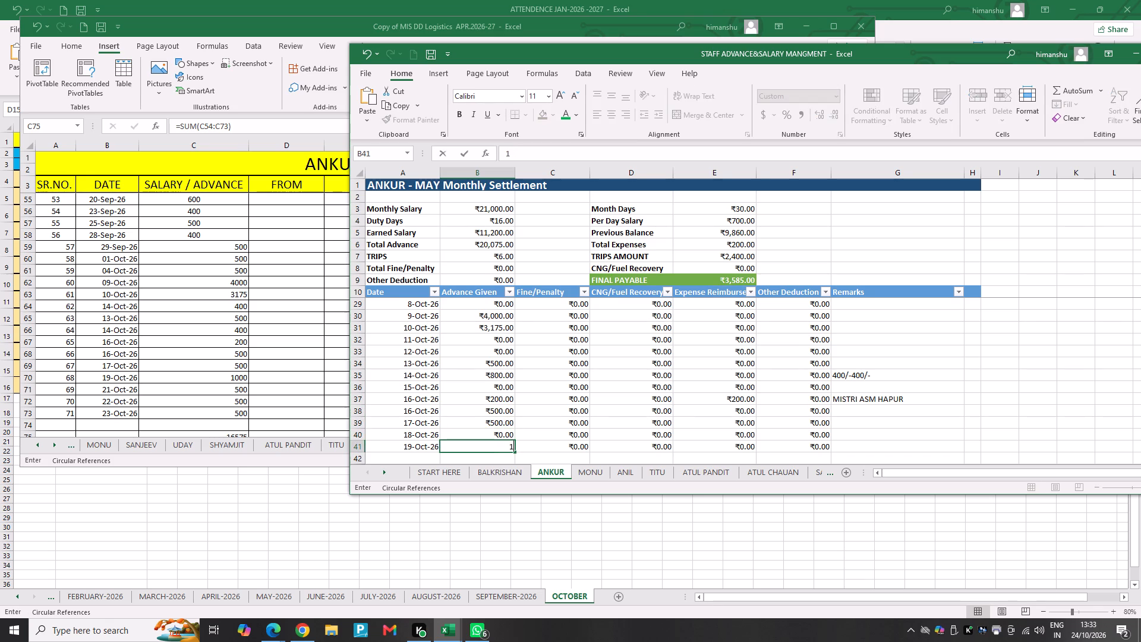
type("000")
key("Return")
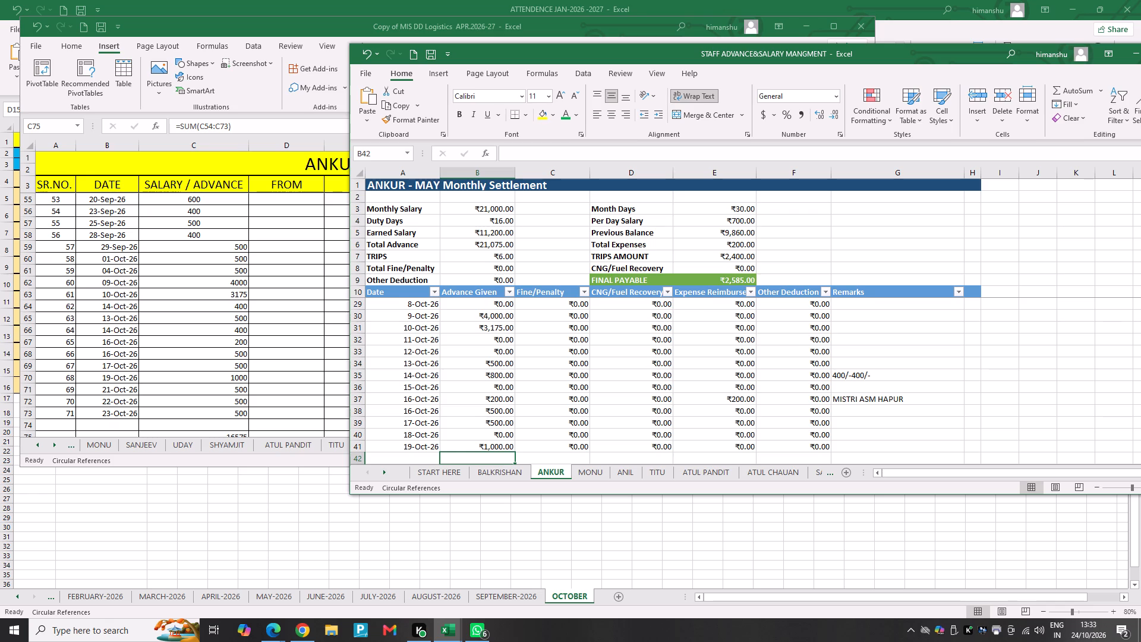
Extend the date series from 19-Oct-26 in A41 down to 24-Oct-26 in A46.
scroll(432, 449, "down", 2)
left_click(417, 376)
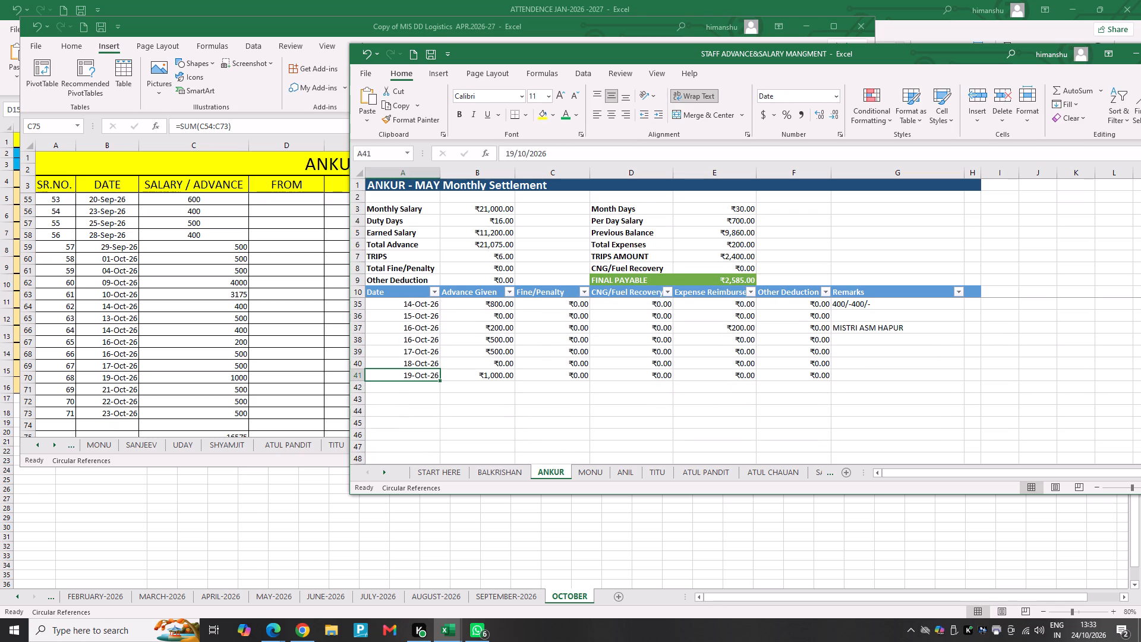
left_click_drag(439, 380, 433, 455)
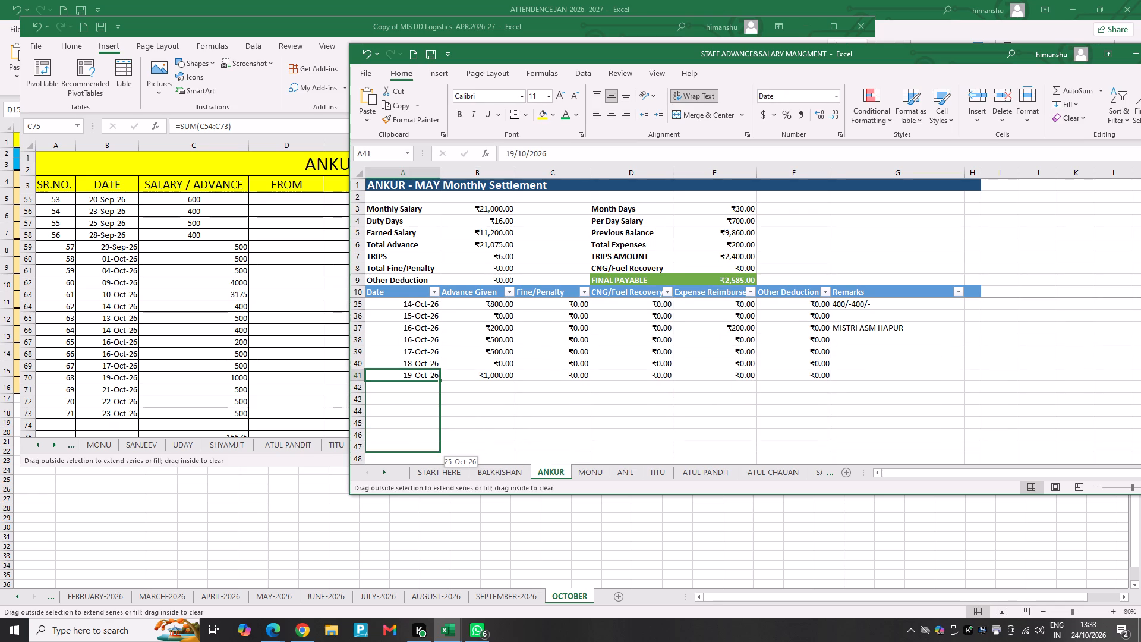
left_click_drag(433, 455, 440, 430)
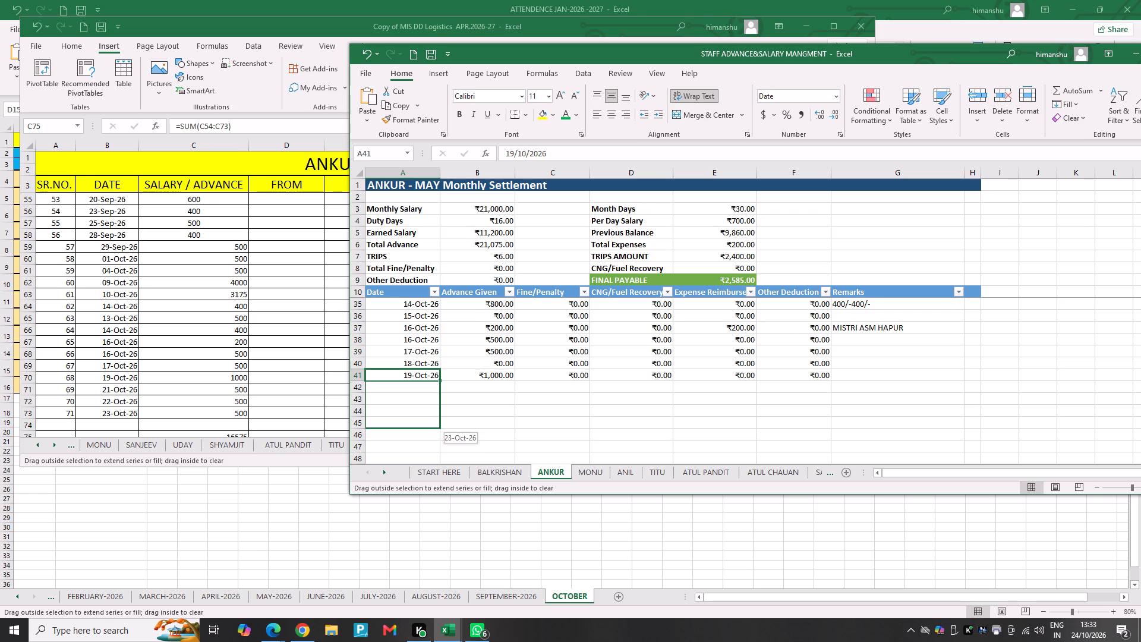
left_click_drag(440, 430, 442, 439)
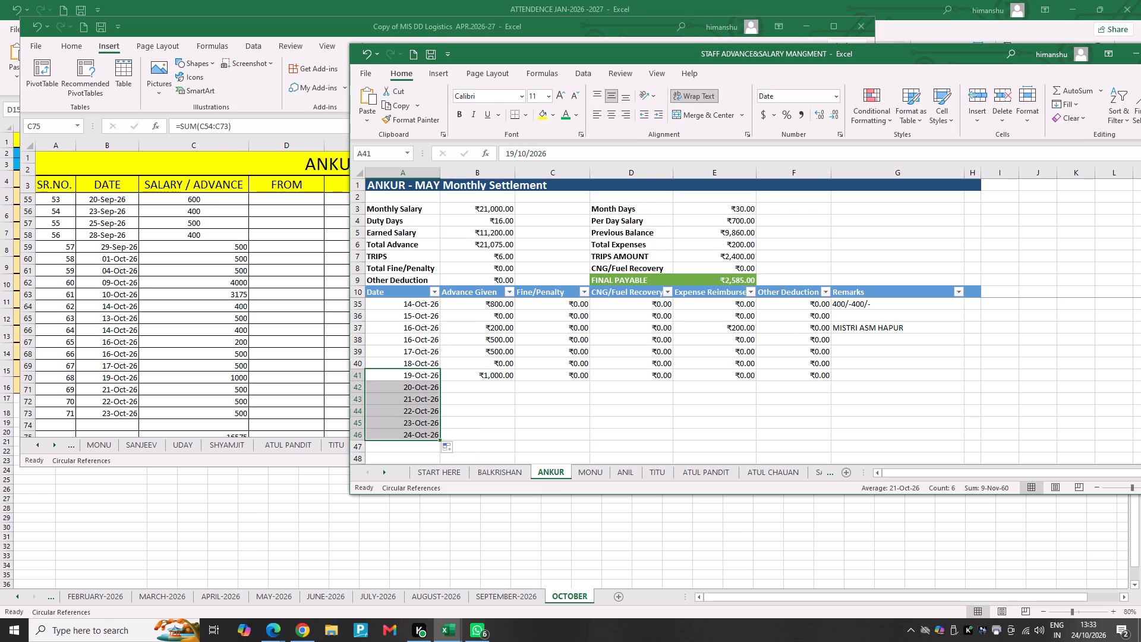
Enter 500 as the Advance Given for 21-Oct-26 in B43.
left_click(462, 387)
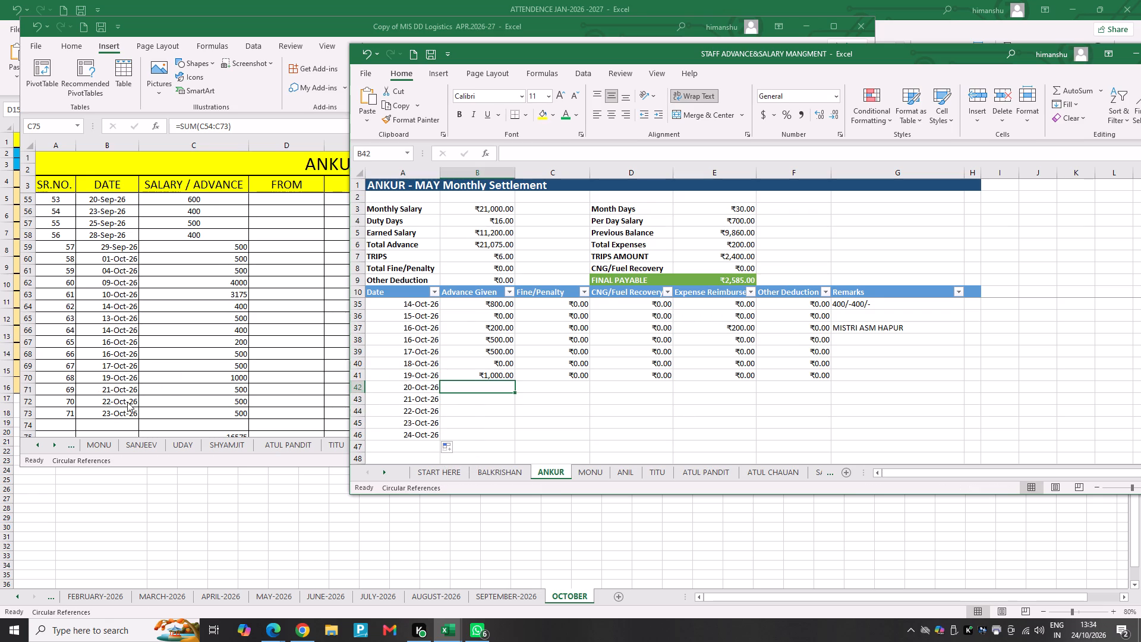
left_click(473, 403)
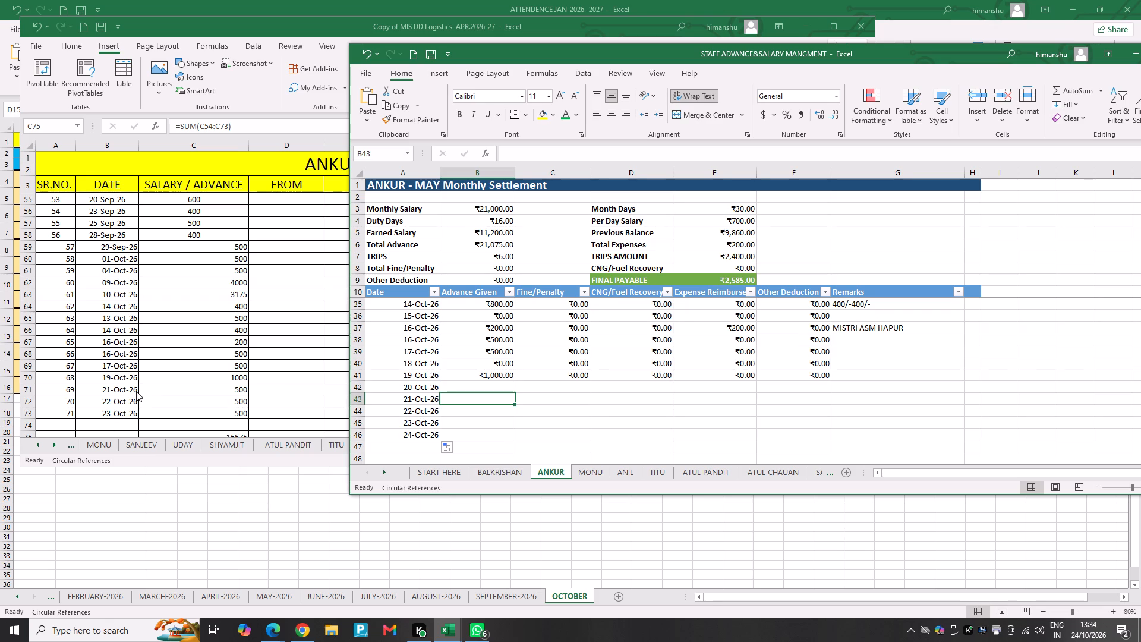
type("500")
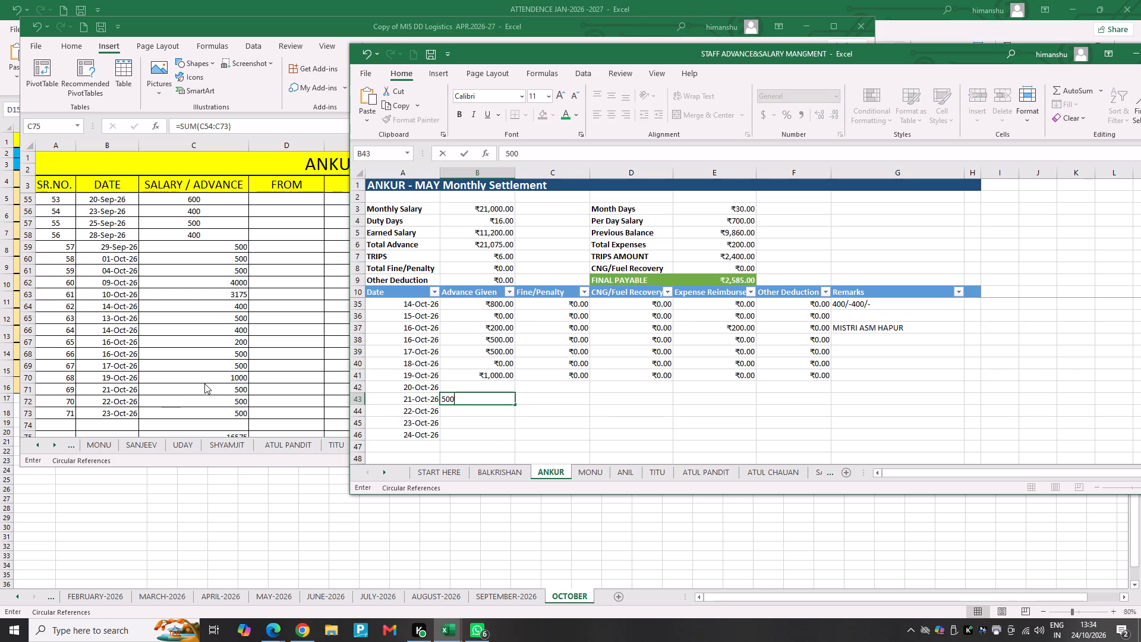
key("Return")
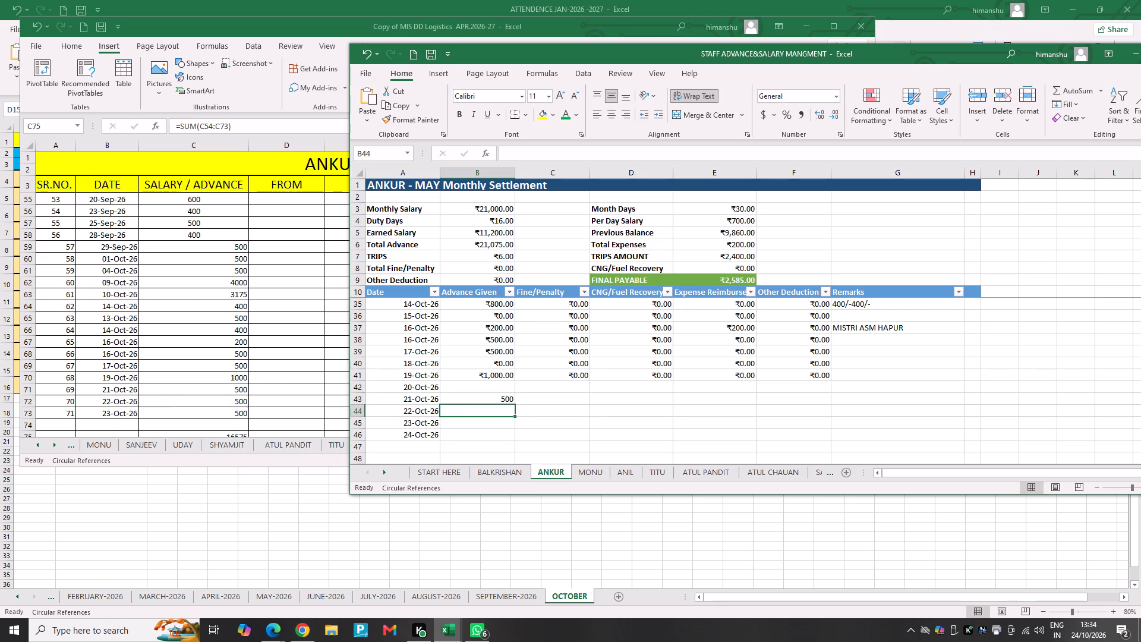
Fill only the currency formatting of the 19-Oct-26 advance in B41 down through B46.
left_click(472, 375)
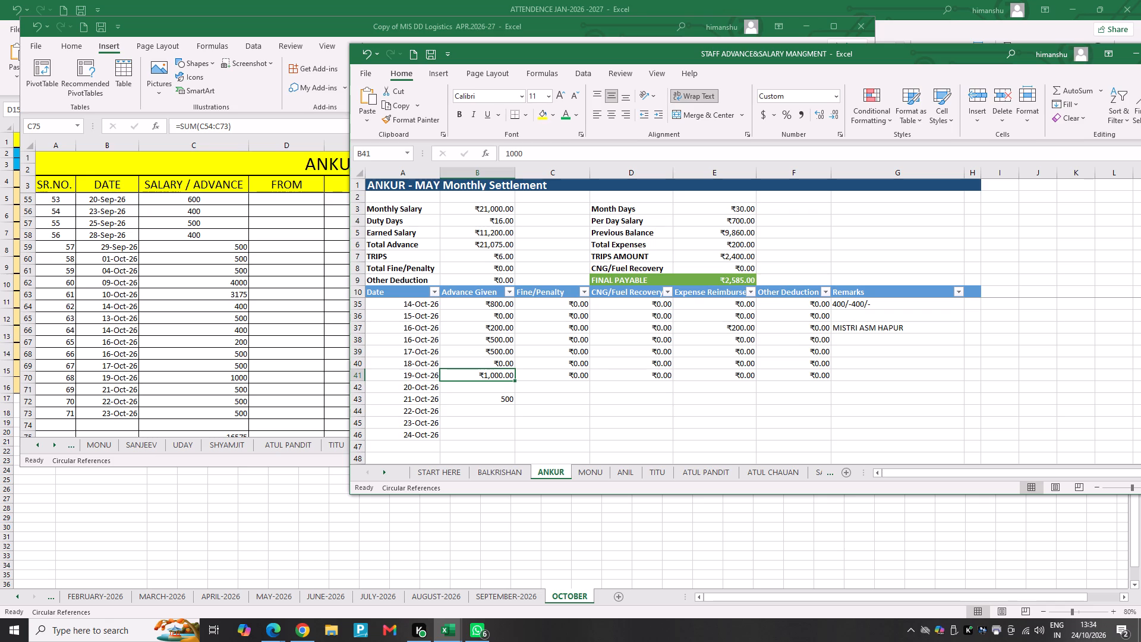
left_click_drag(513, 380, 526, 401)
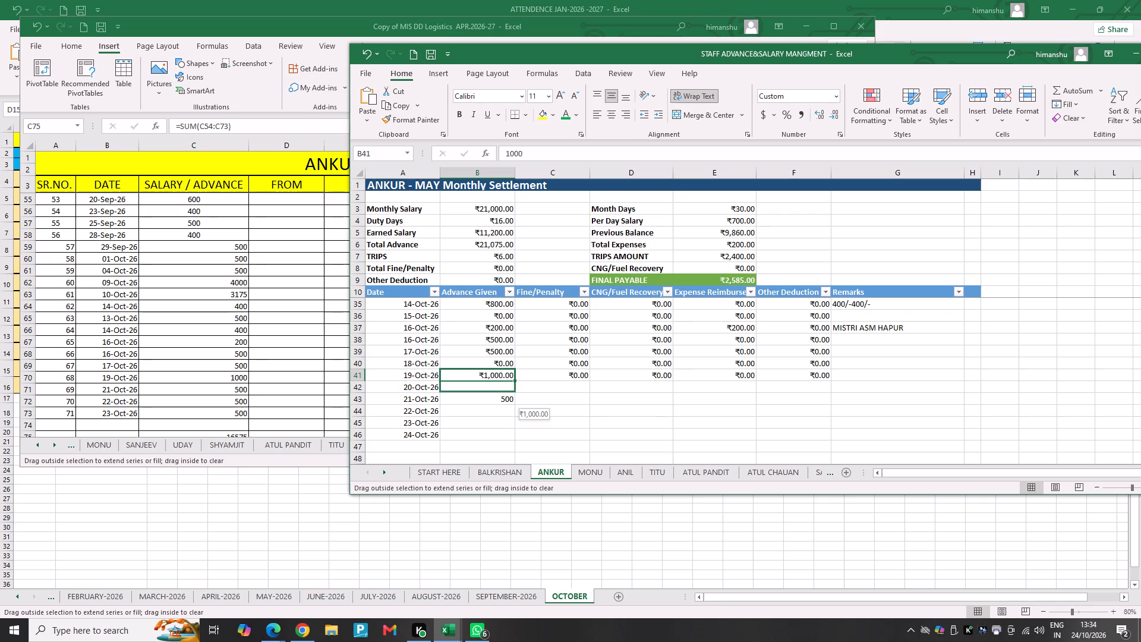
left_click_drag(526, 401, 519, 445)
left_click(525, 448)
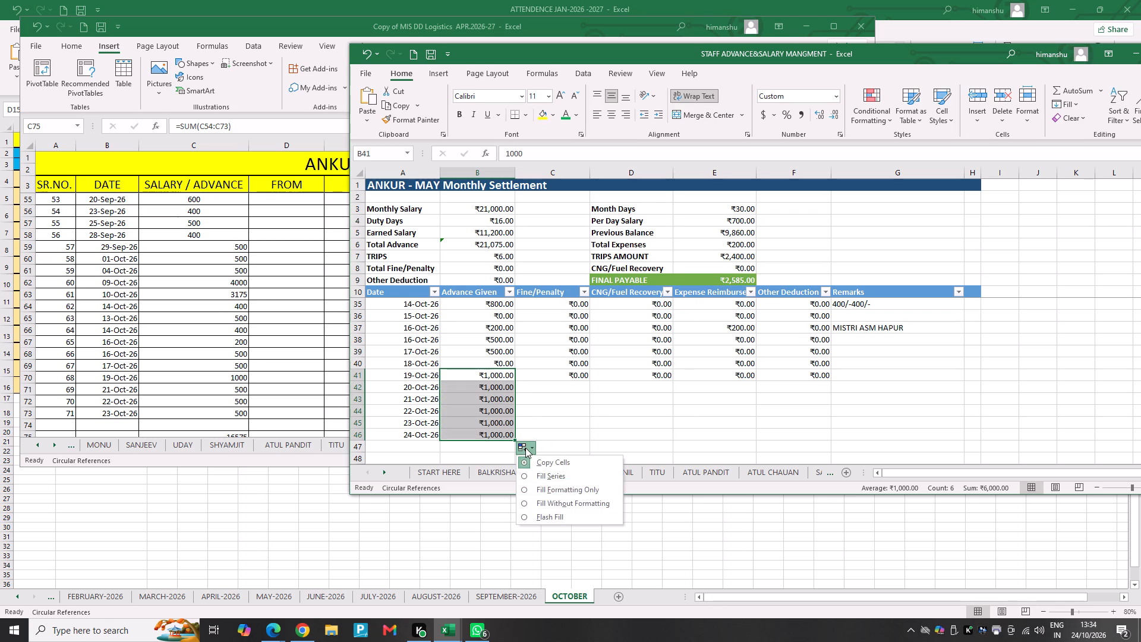
left_click(547, 488)
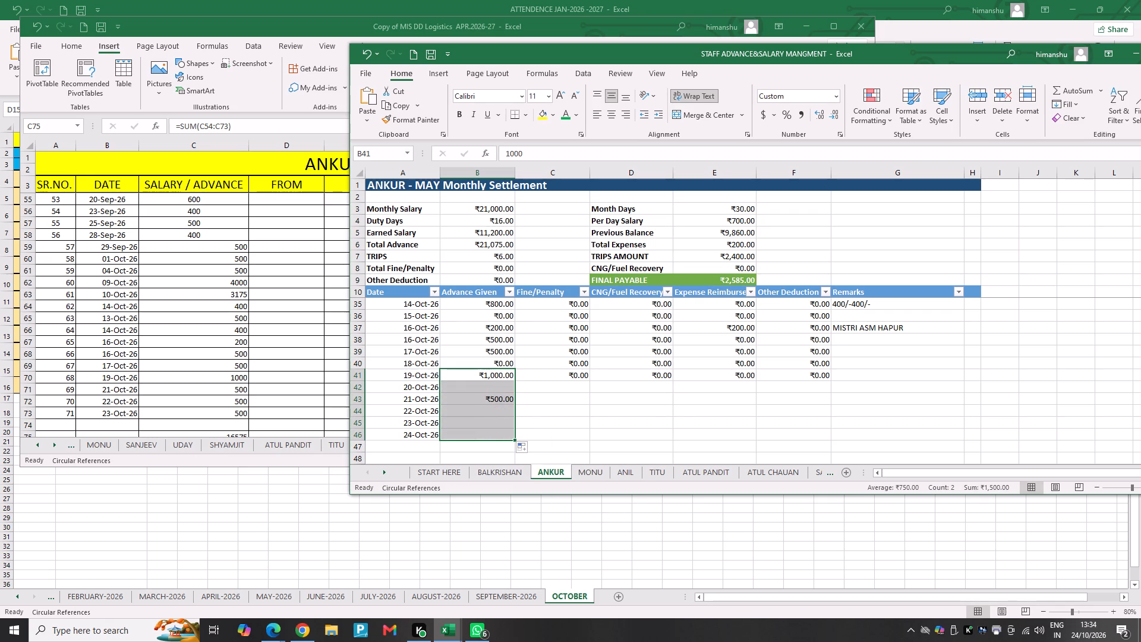
Enter 500 as the Advance Given for both 22-Oct-26 in B44 and 23-Oct-26 in B45.
left_click(486, 400)
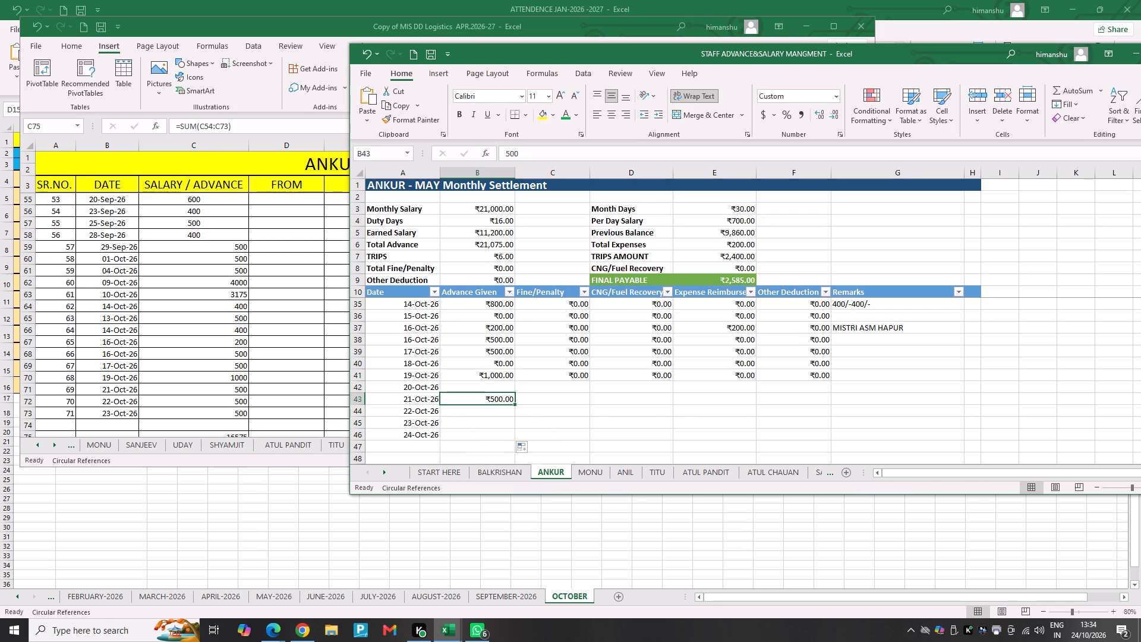
left_click(483, 413)
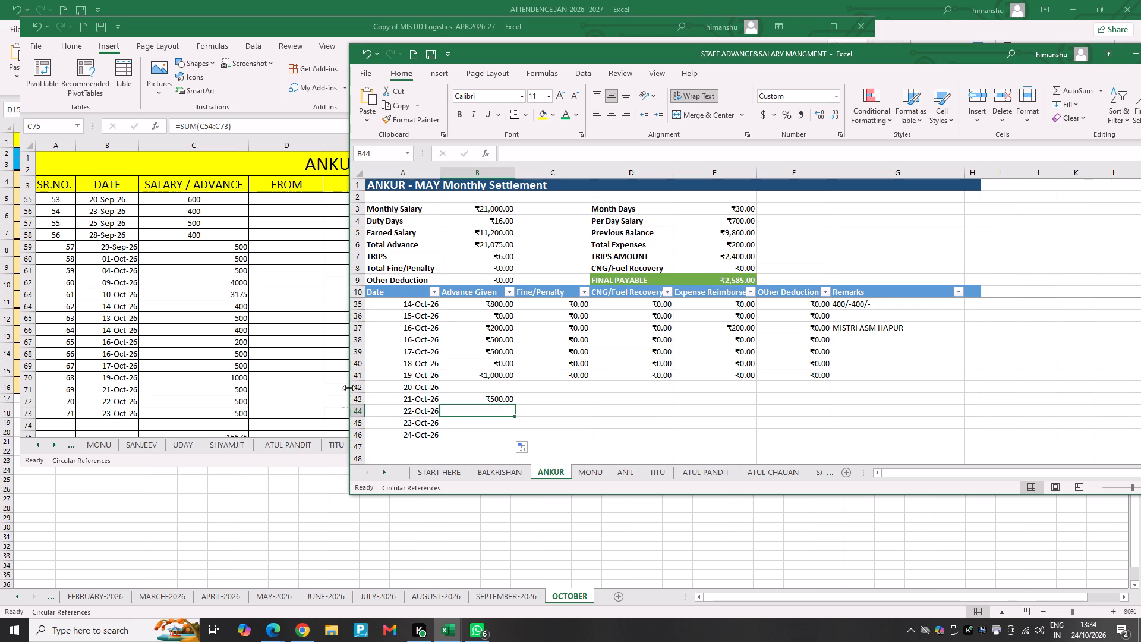
type("500")
key("Return")
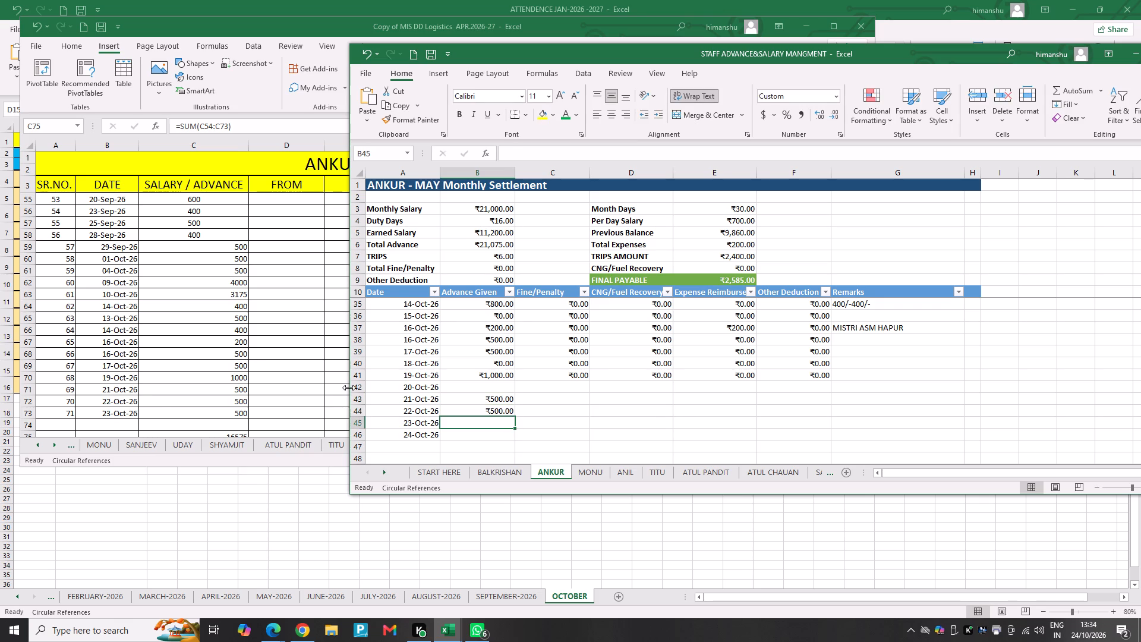
type("500")
key("Return")
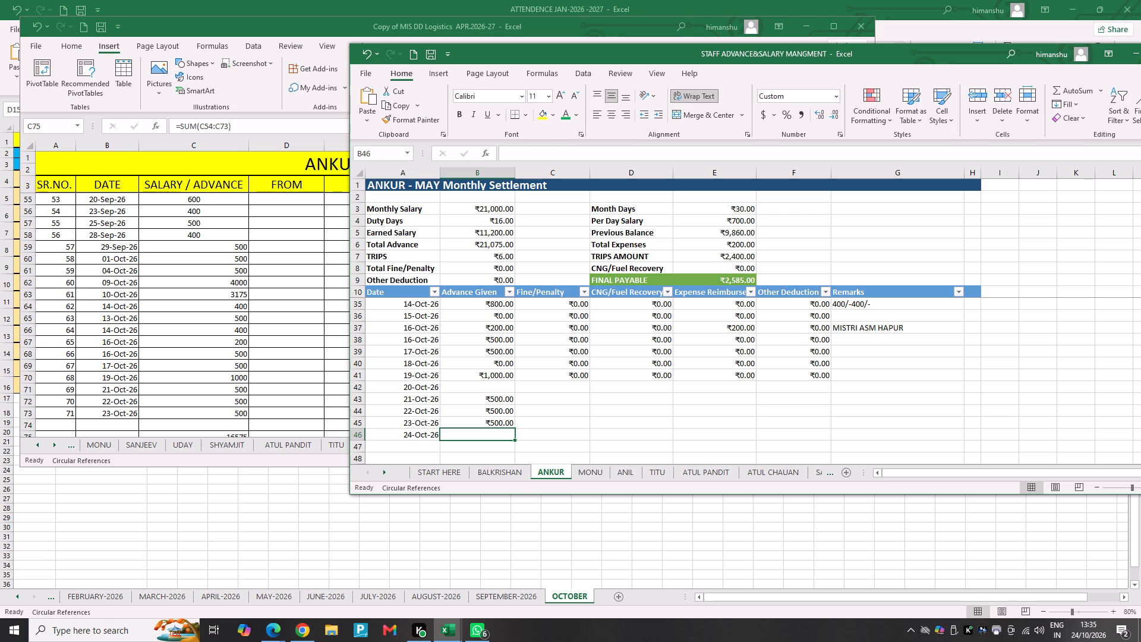
Clear the surplus 24-Oct-26 date from A46 so the date column ends at 23-Oct-26.
left_click(406, 438)
key("0")
key("Return")
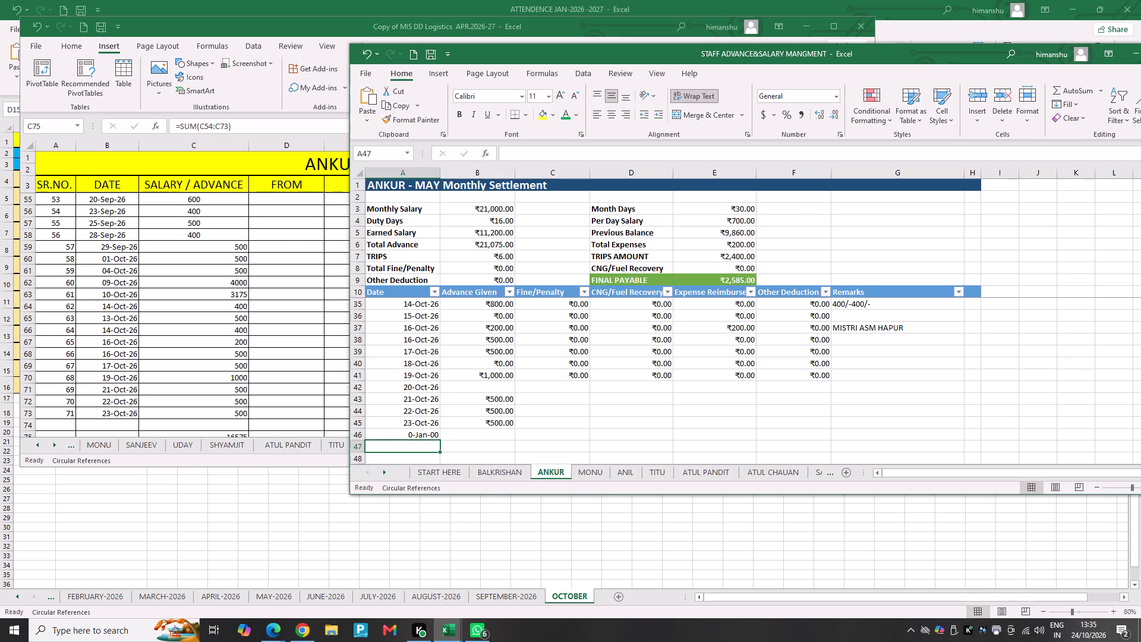
key("Up")
key("BackSpace")
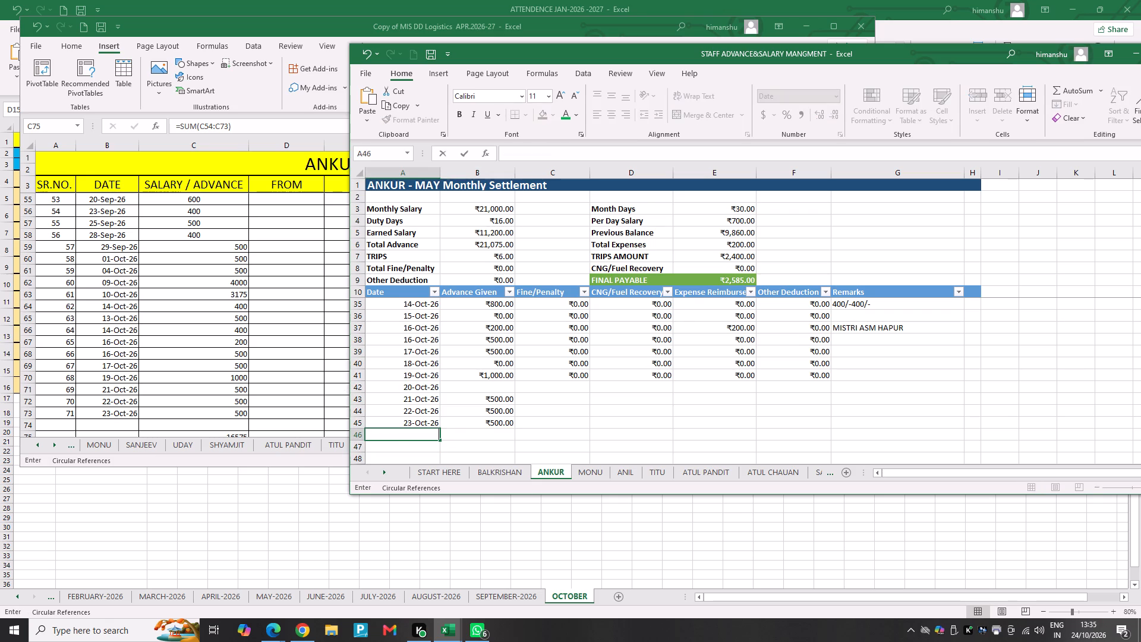
key("Return")
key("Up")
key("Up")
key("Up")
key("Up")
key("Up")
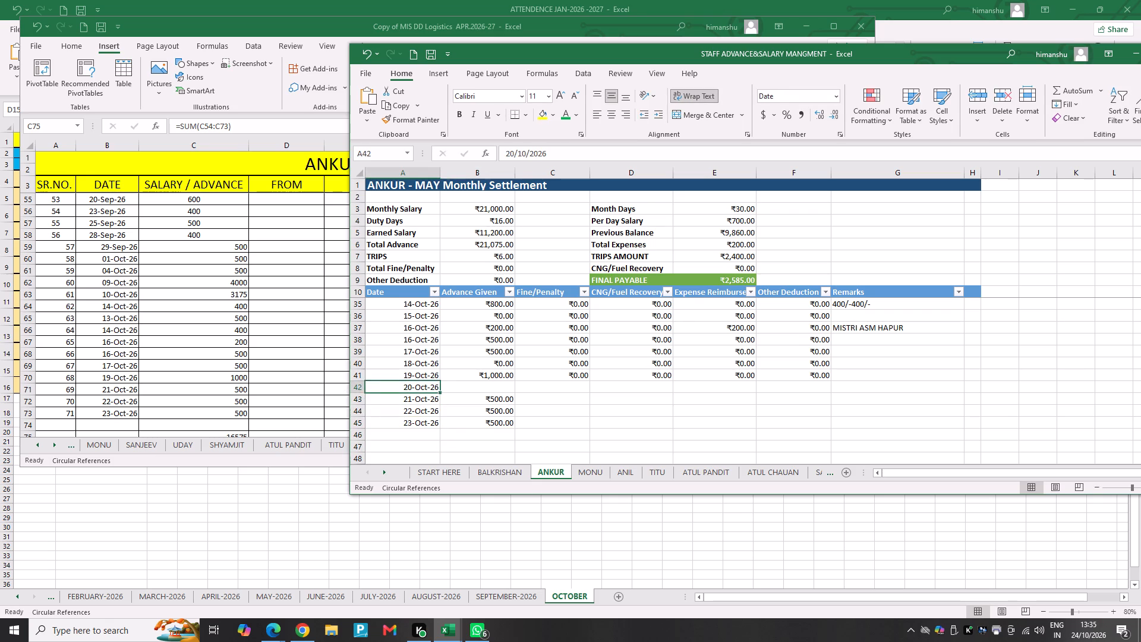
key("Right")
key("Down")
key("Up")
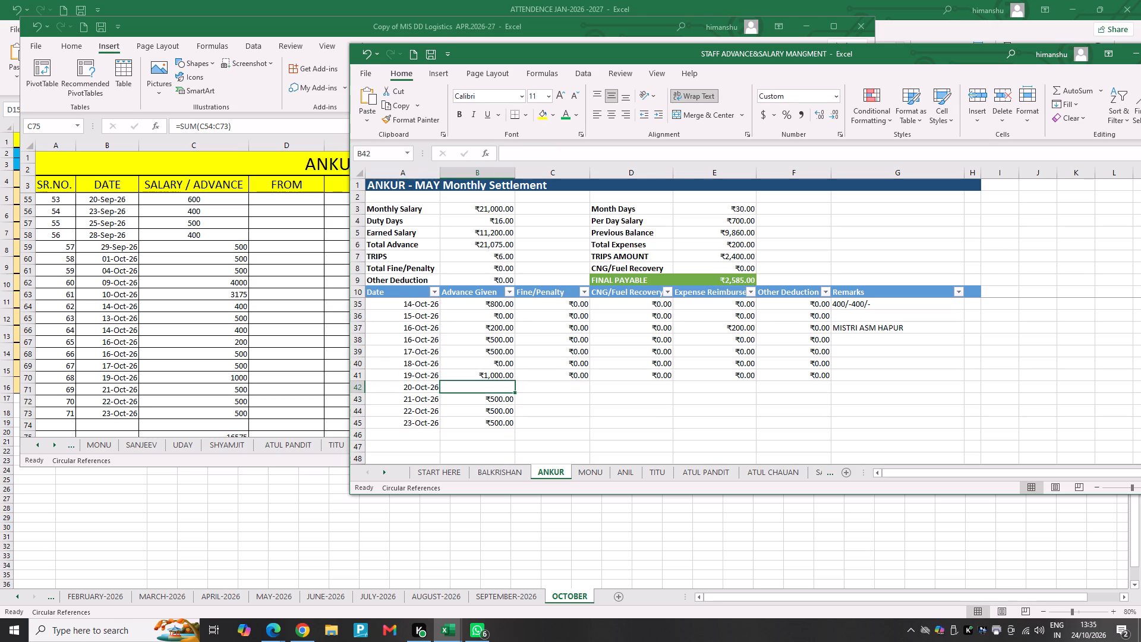
Maximize the salary workbook window and extend the Total Advance sum in B6 to cover B11:B45.
left_click(497, 244)
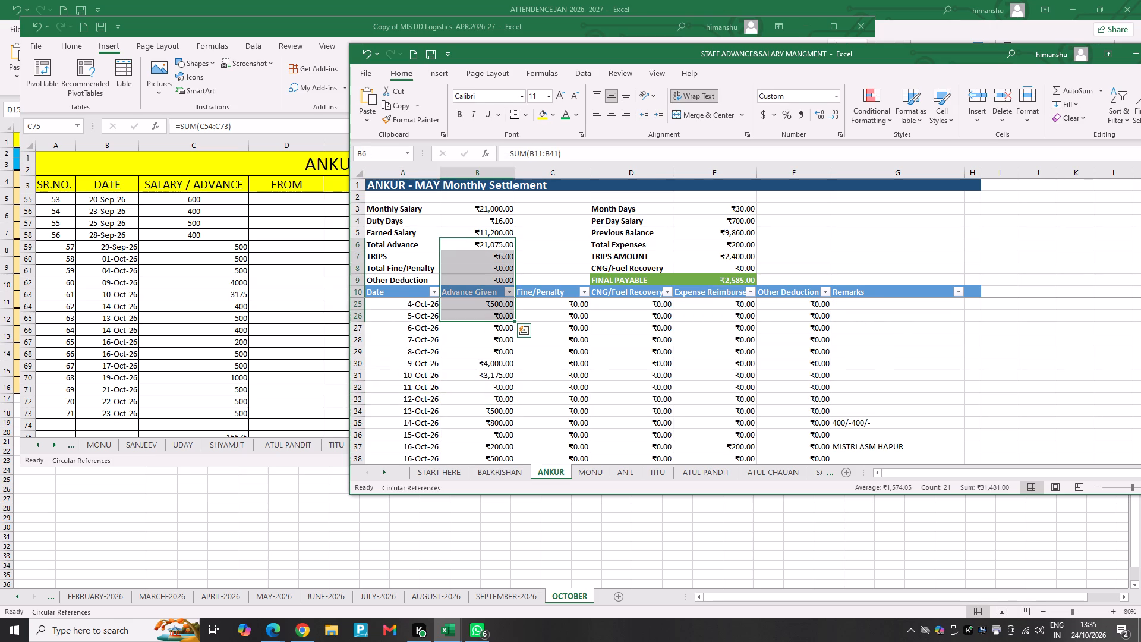
scroll(527, 372, "down", 1)
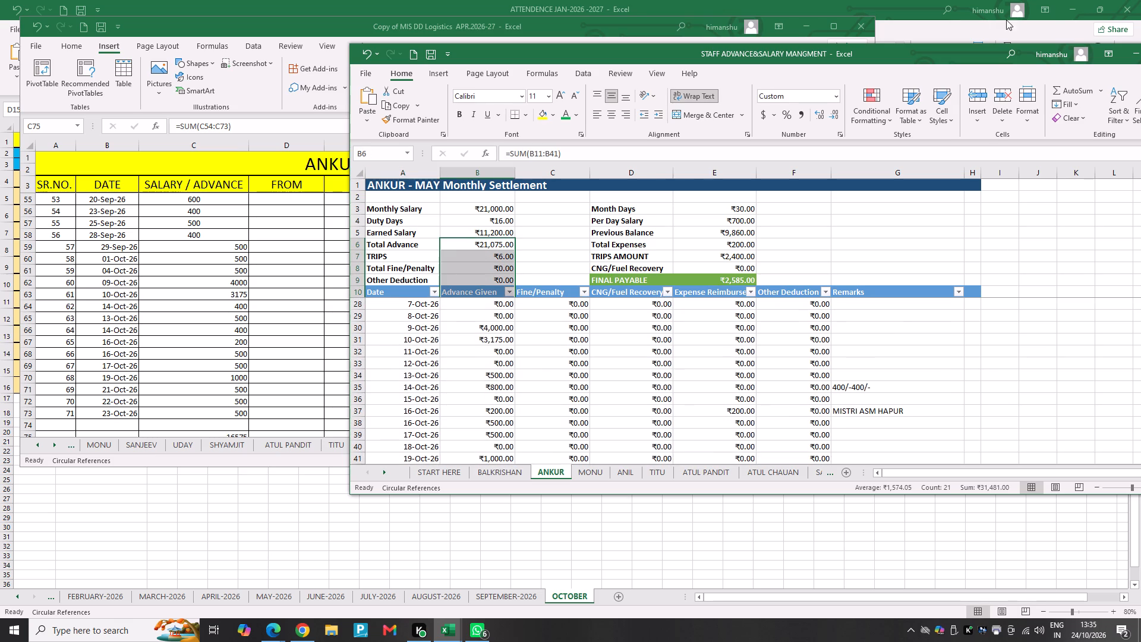
left_click_drag(921, 51, 729, 35)
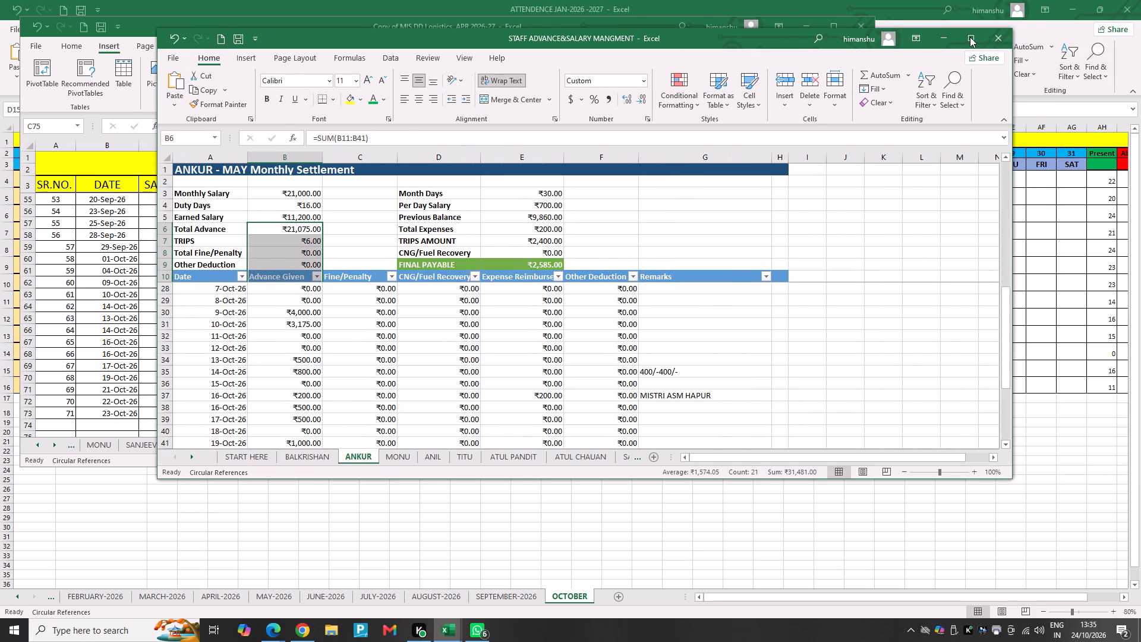
left_click(967, 37)
left_click(152, 203)
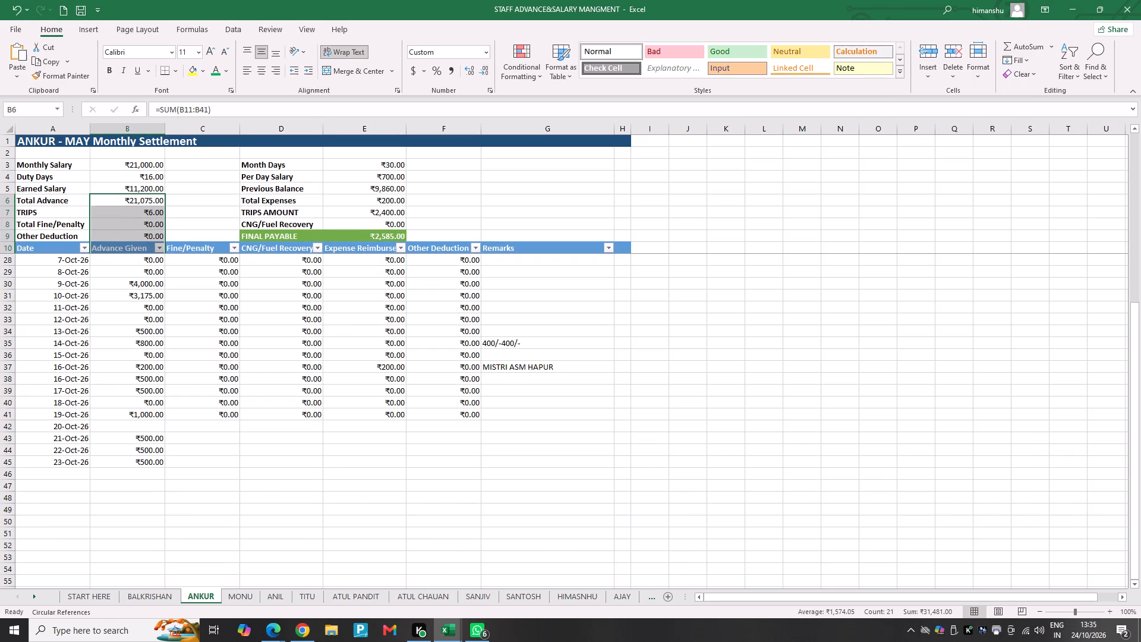
double_click(151, 202)
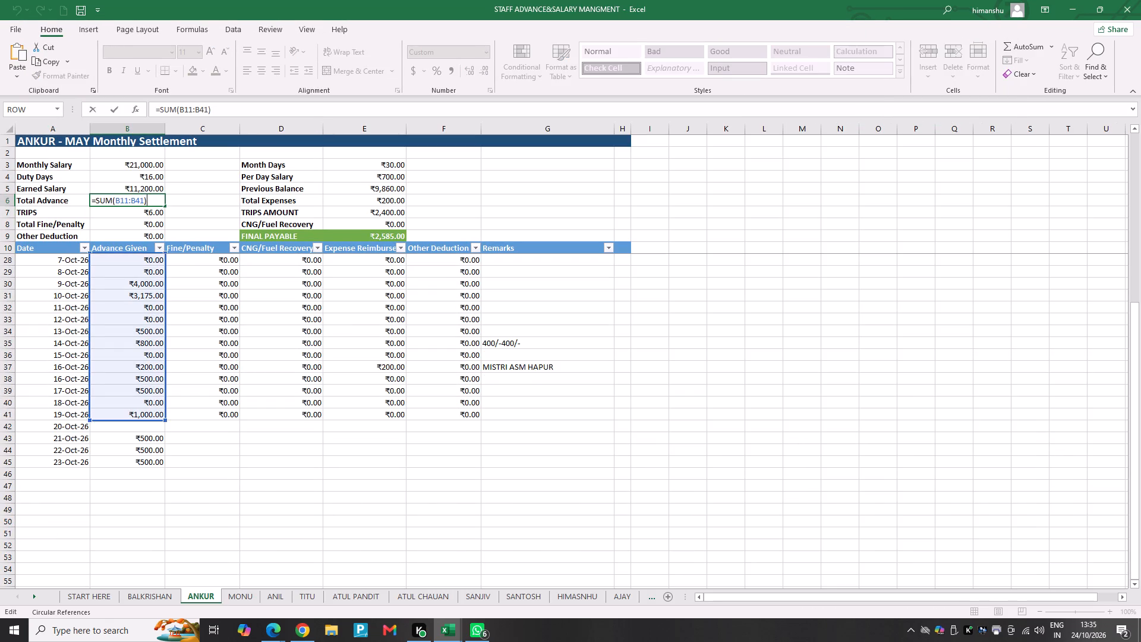
left_click_drag(163, 420, 162, 468)
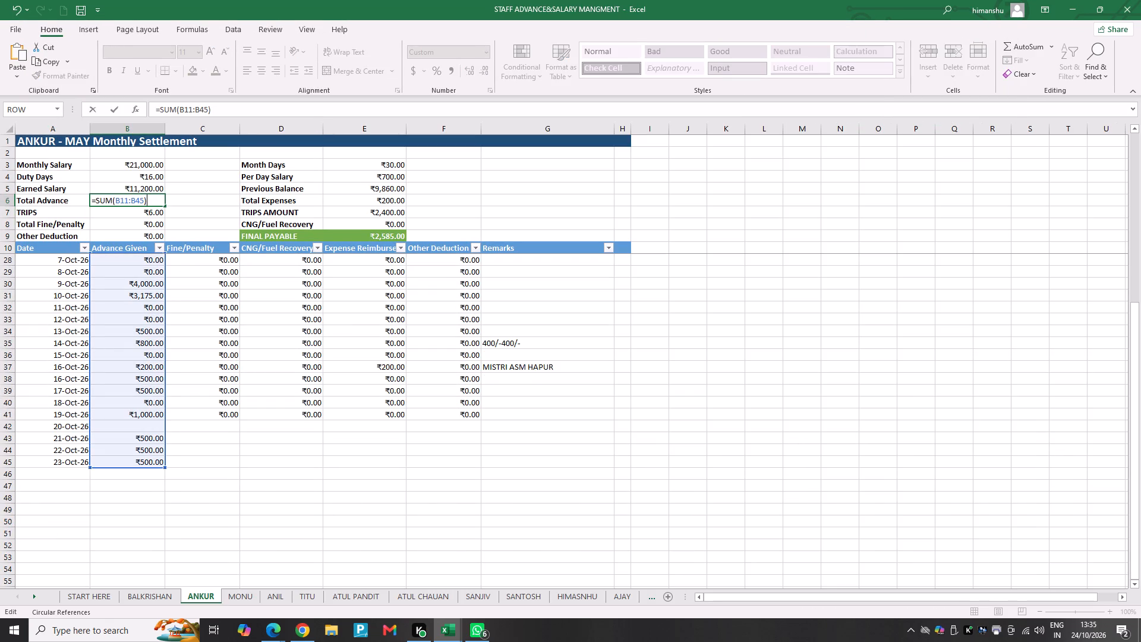
key("Return")
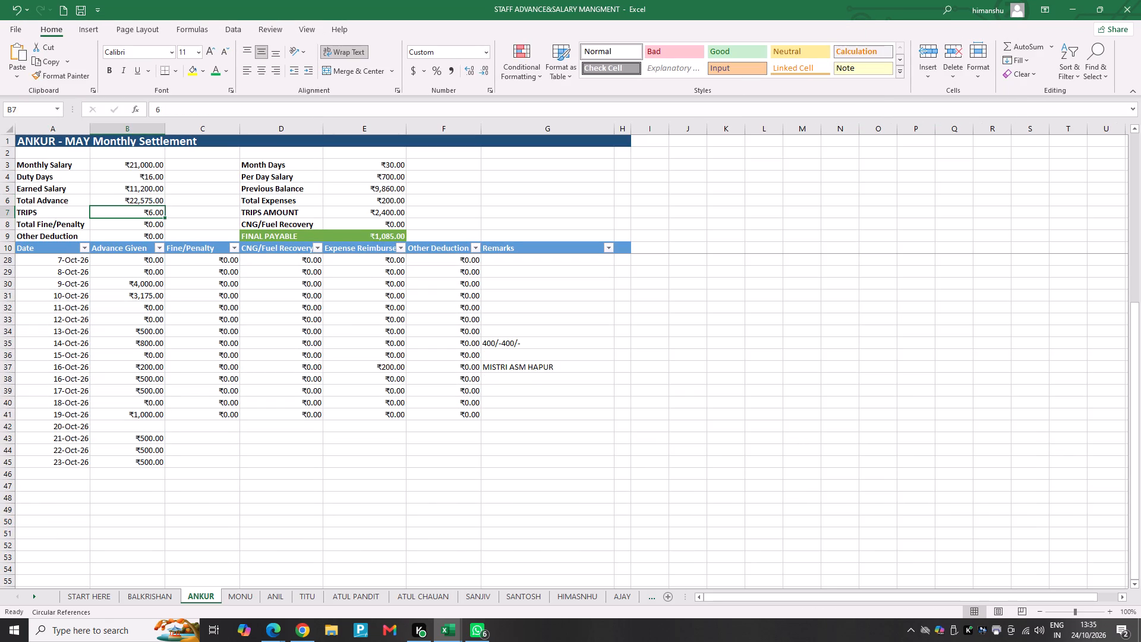
Fill the zero amounts of the 19-Oct-26 row in C41 through F41 down to the 23-Oct-26 row 45.
left_click(220, 416)
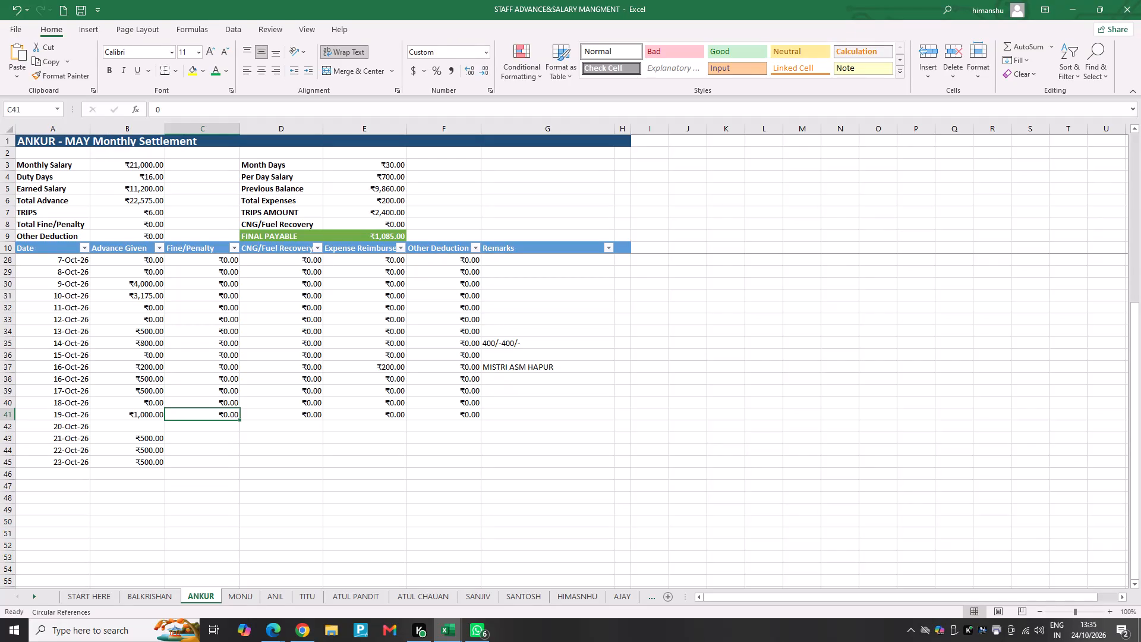
left_click_drag(239, 419, 235, 451)
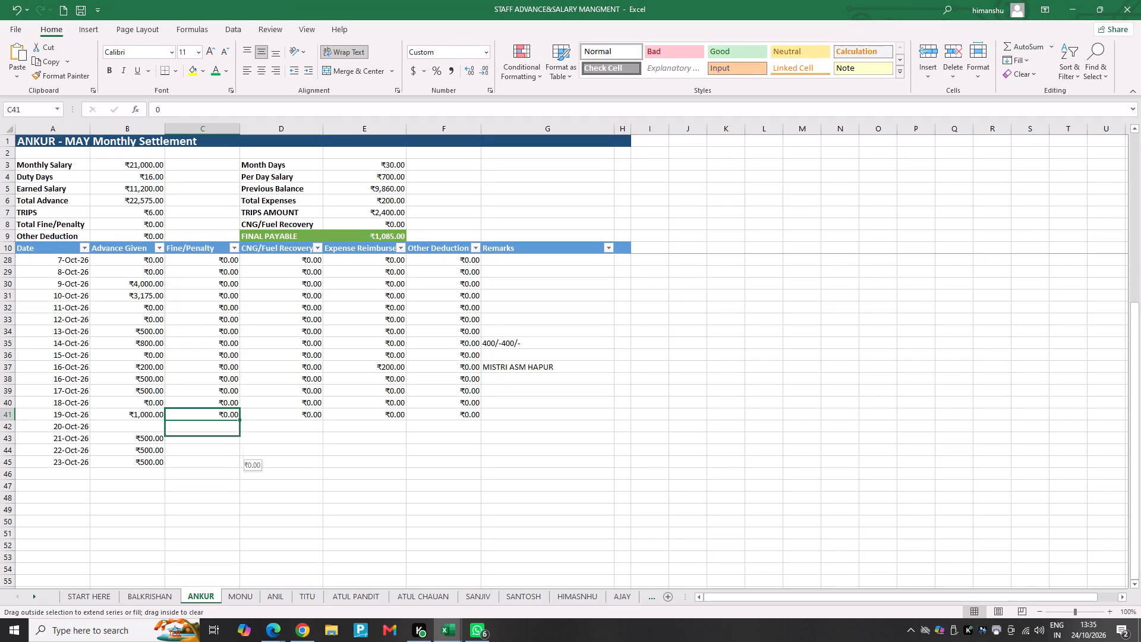
left_click_drag(235, 451, 236, 465)
left_click(308, 408)
left_click(317, 418)
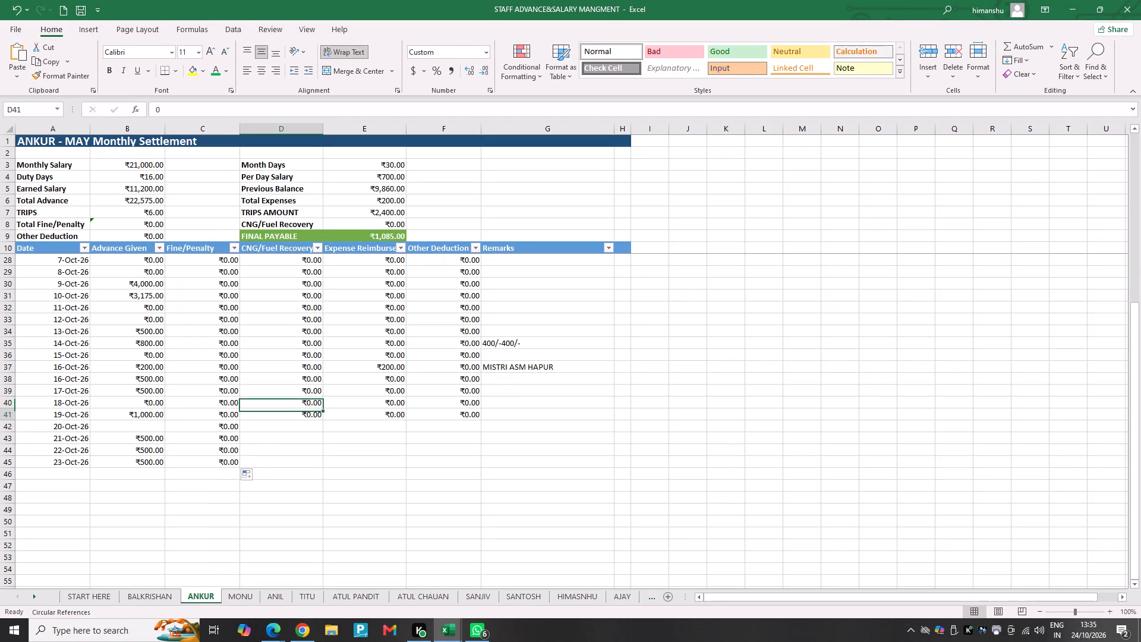
left_click_drag(322, 419, 310, 473)
left_click(390, 414)
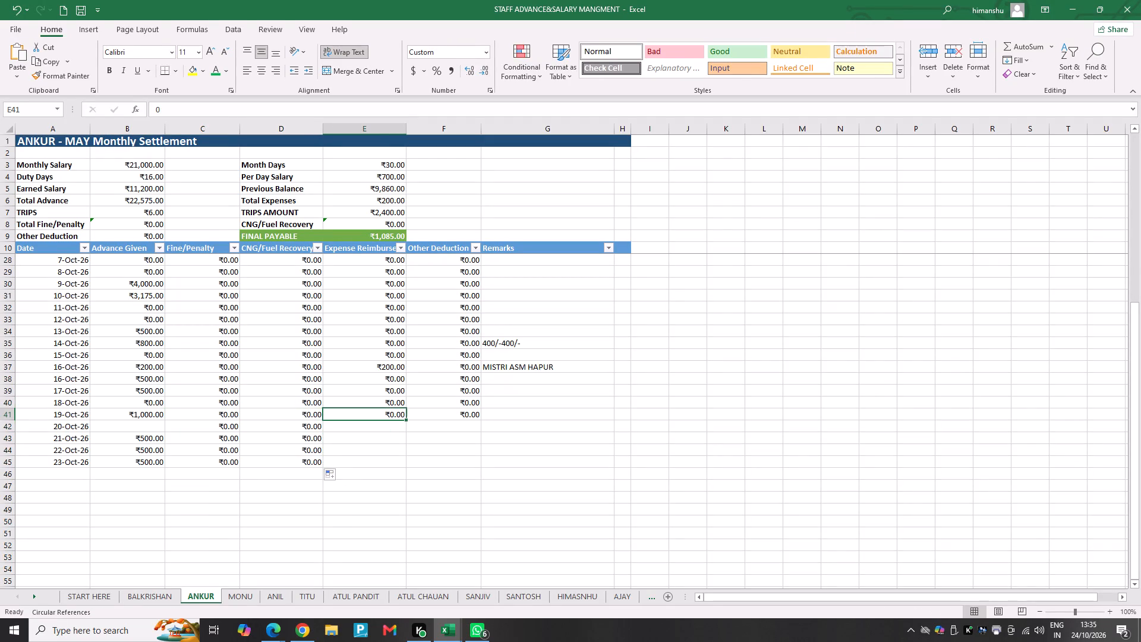
left_click_drag(405, 421, 404, 465)
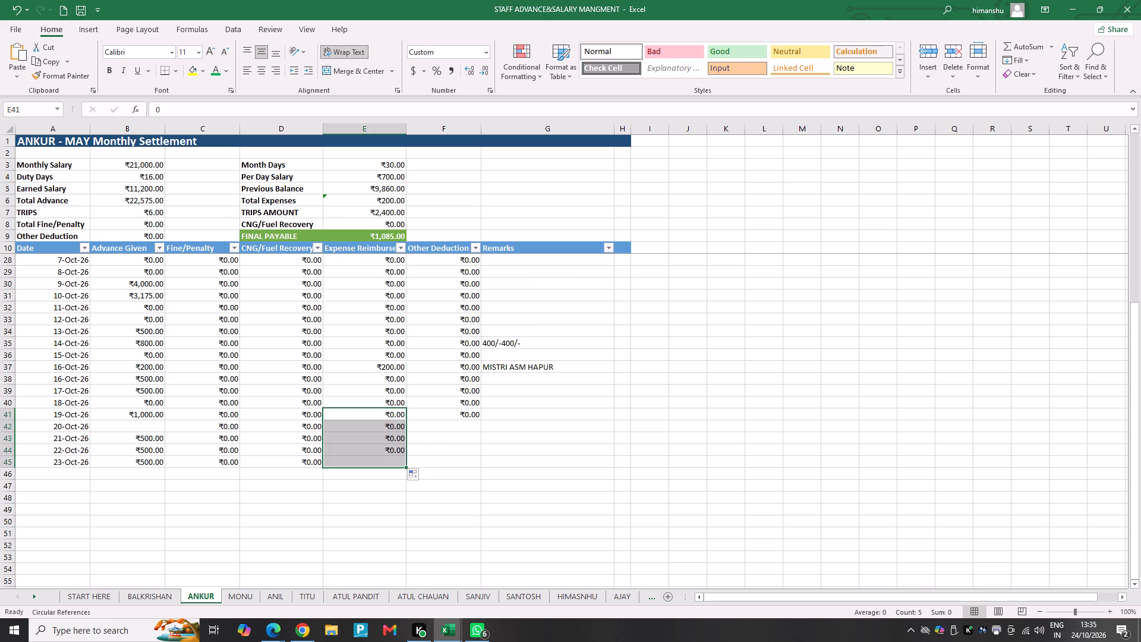
left_click(459, 416)
left_click_drag(481, 420, 474, 459)
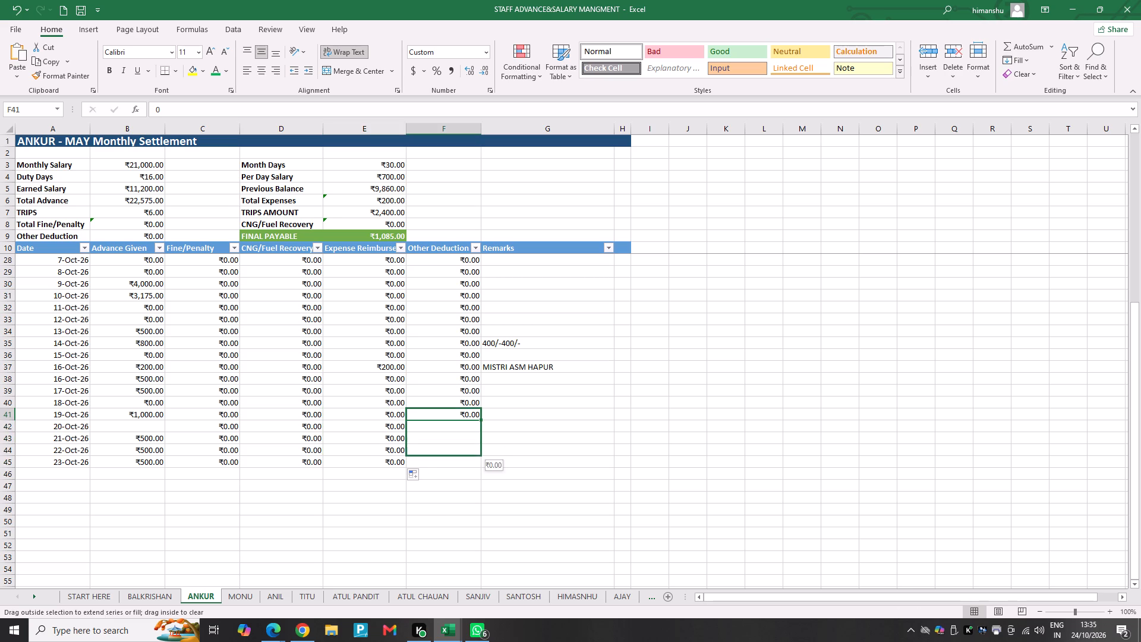
left_click_drag(474, 459, 474, 465)
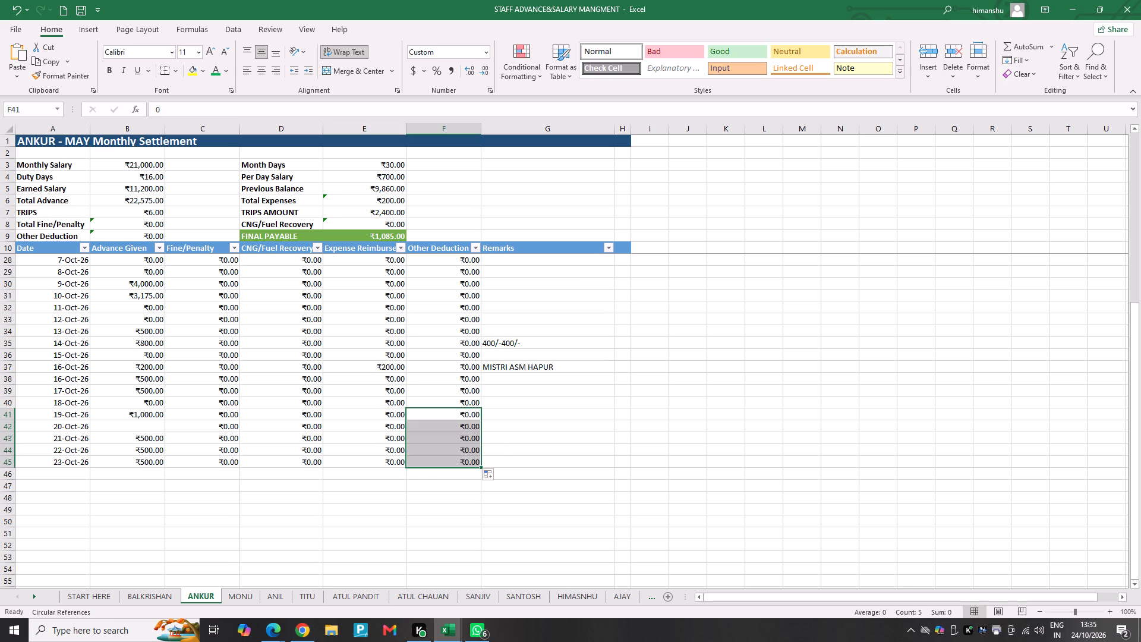
Extend the Total Expenses sum in E6 to include the Expense Reimbursement column through the 23-Oct-26 row.
left_click(362, 202)
left_click(362, 202)
double_click(362, 202)
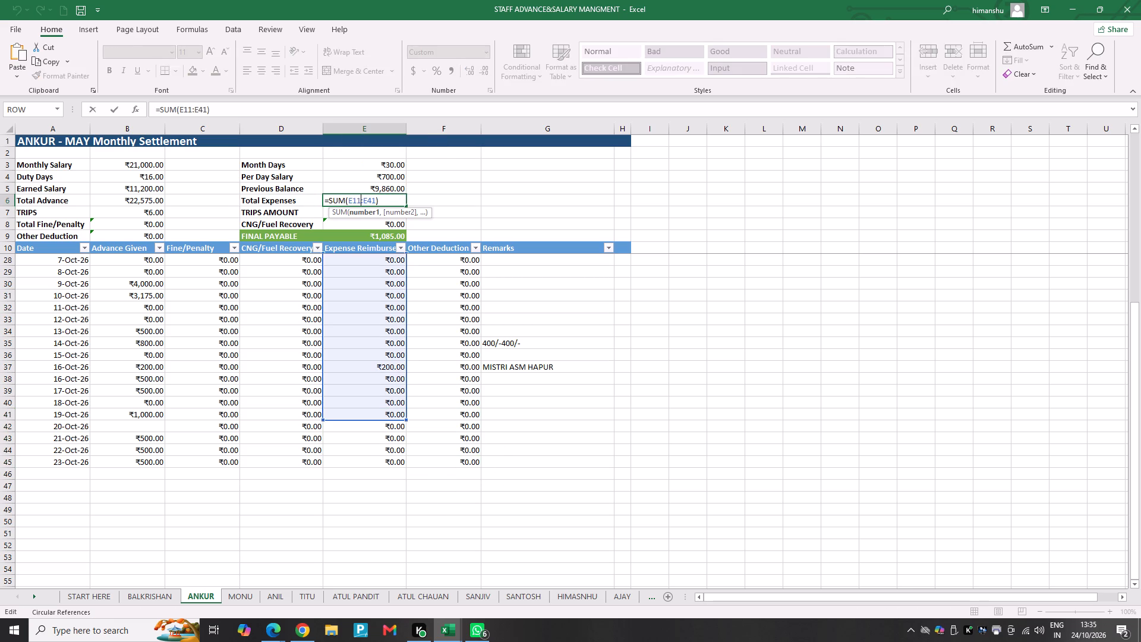
left_click_drag(406, 421, 405, 464)
key("Return")
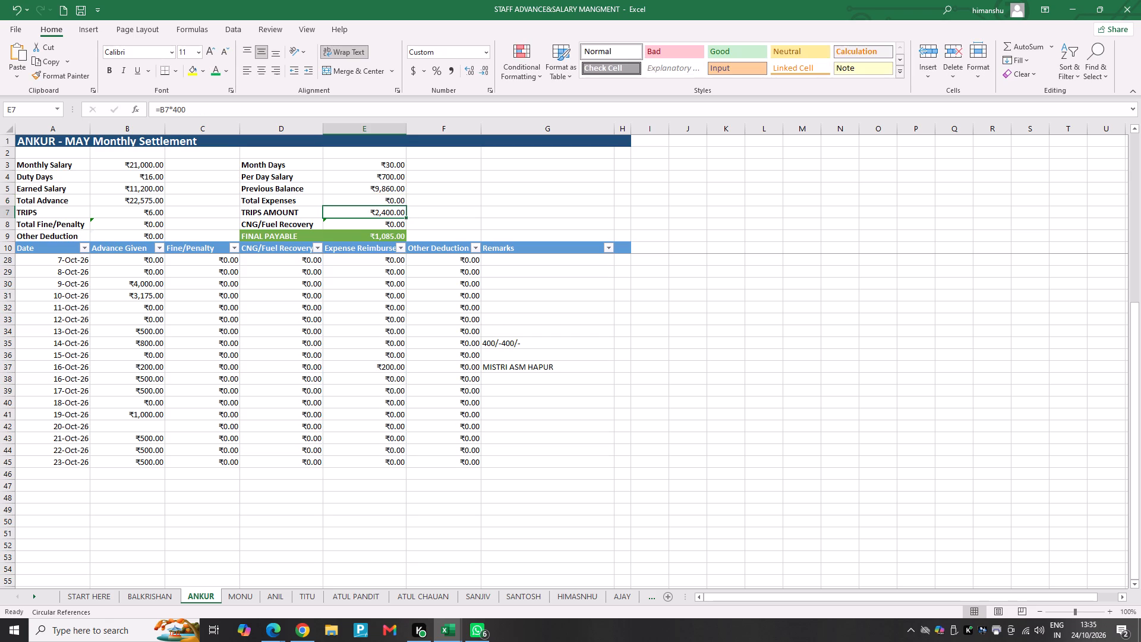
Extend the CNG/Fuel Recovery sum in E8 to include its column D entries through the 23-Oct-26 row.
left_click(393, 223)
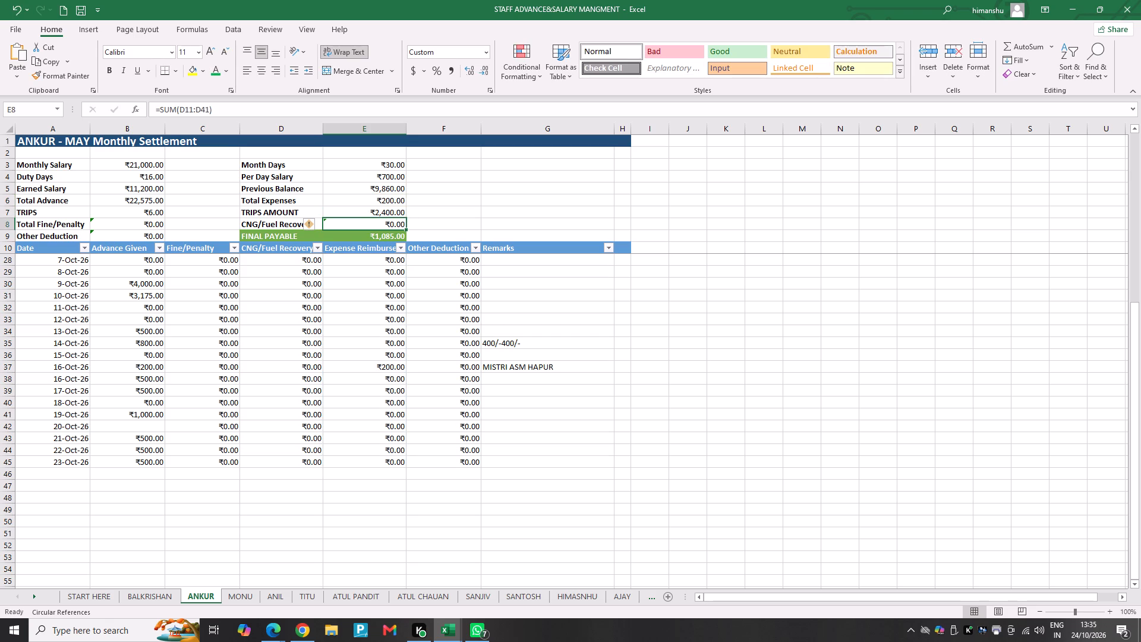
double_click(363, 221)
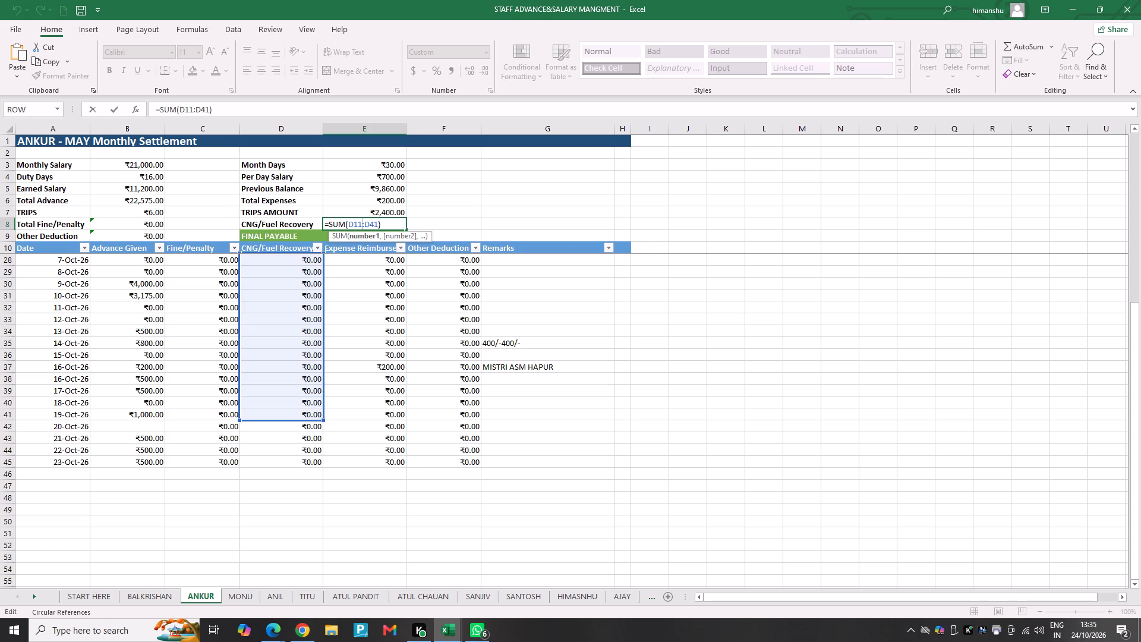
left_click_drag(323, 420, 324, 469)
key("Return")
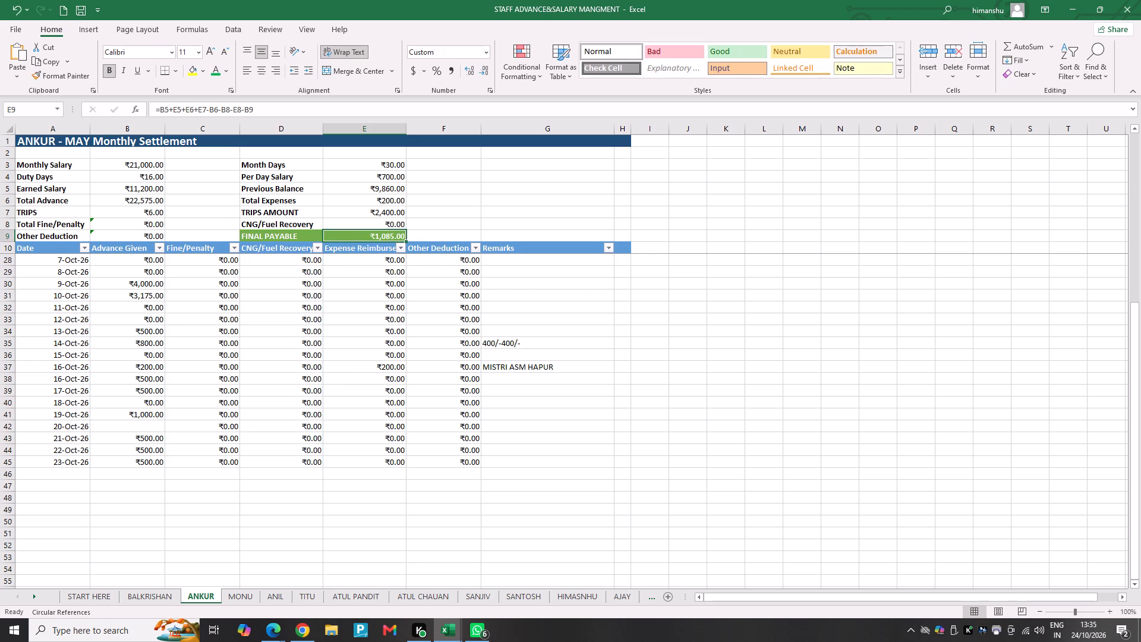
Extend the Total Fine/Penalty sum in B8 to cover C11:C45.
double_click(121, 228)
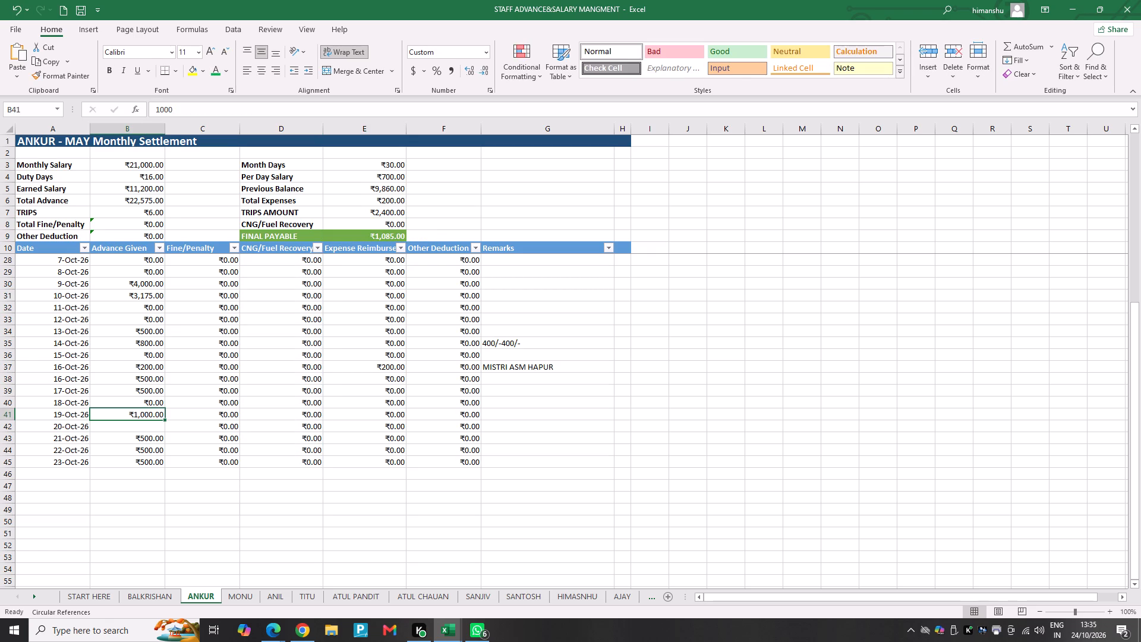
double_click(138, 221)
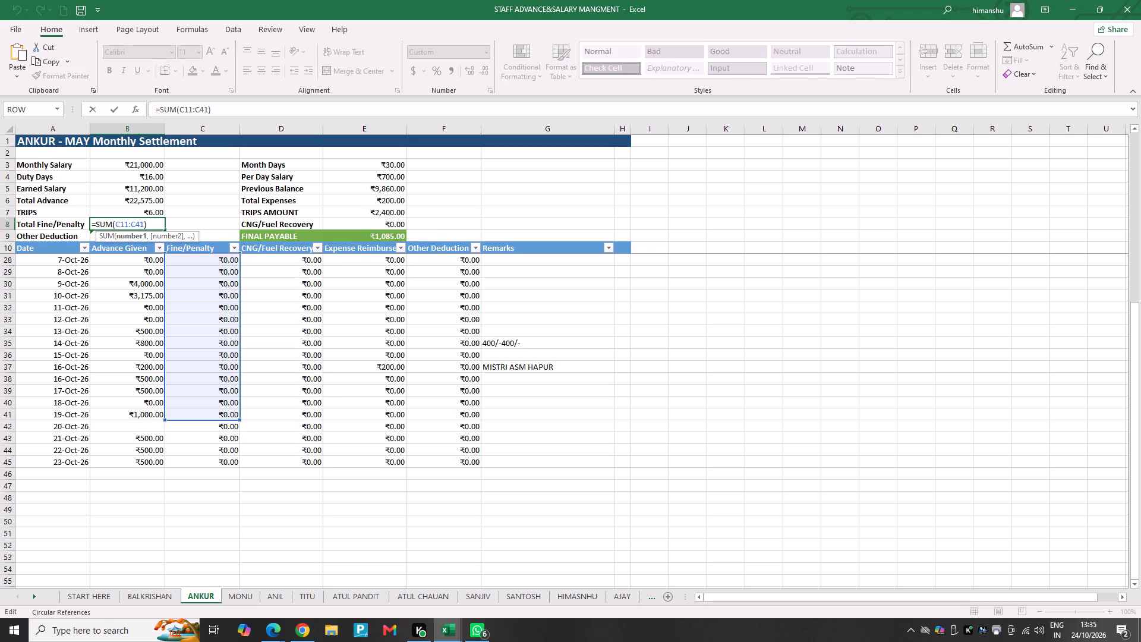
left_click_drag(241, 420, 242, 465)
key("Return")
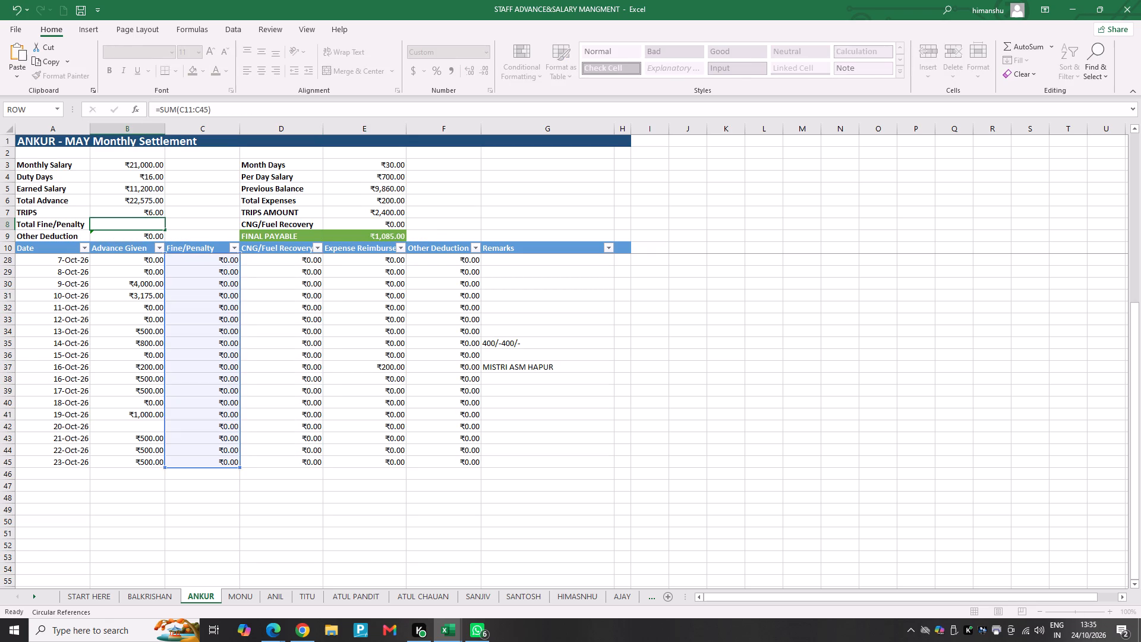
Extend the Other Deduction sum in B9 to include its column F entries through the 23-Oct-26 row.
double_click(126, 235)
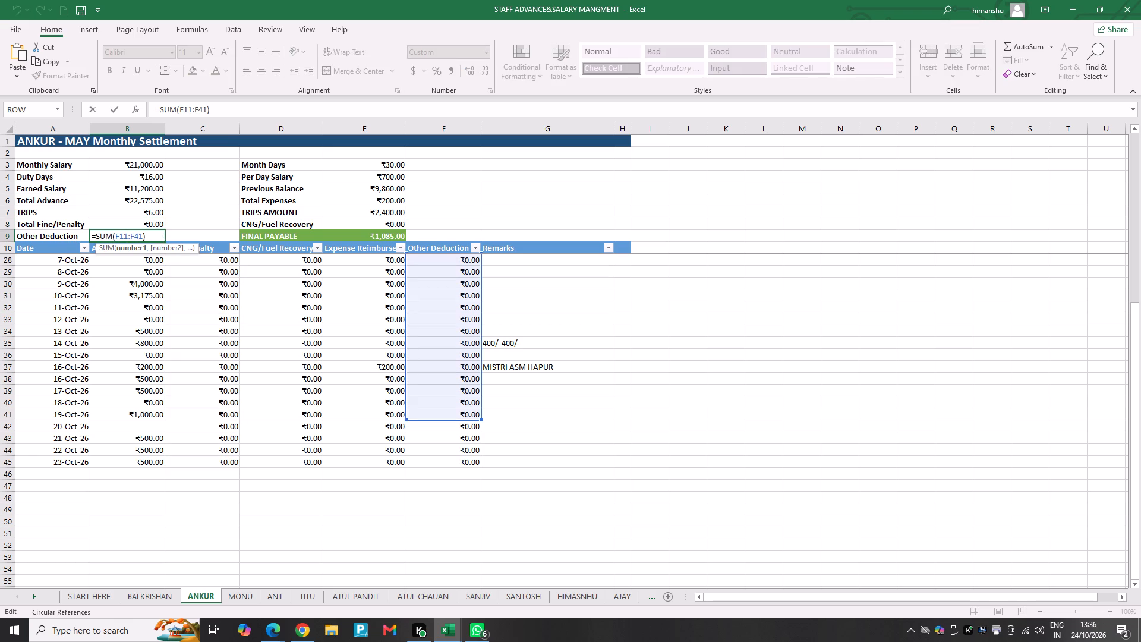
left_click_drag(482, 420, 478, 461)
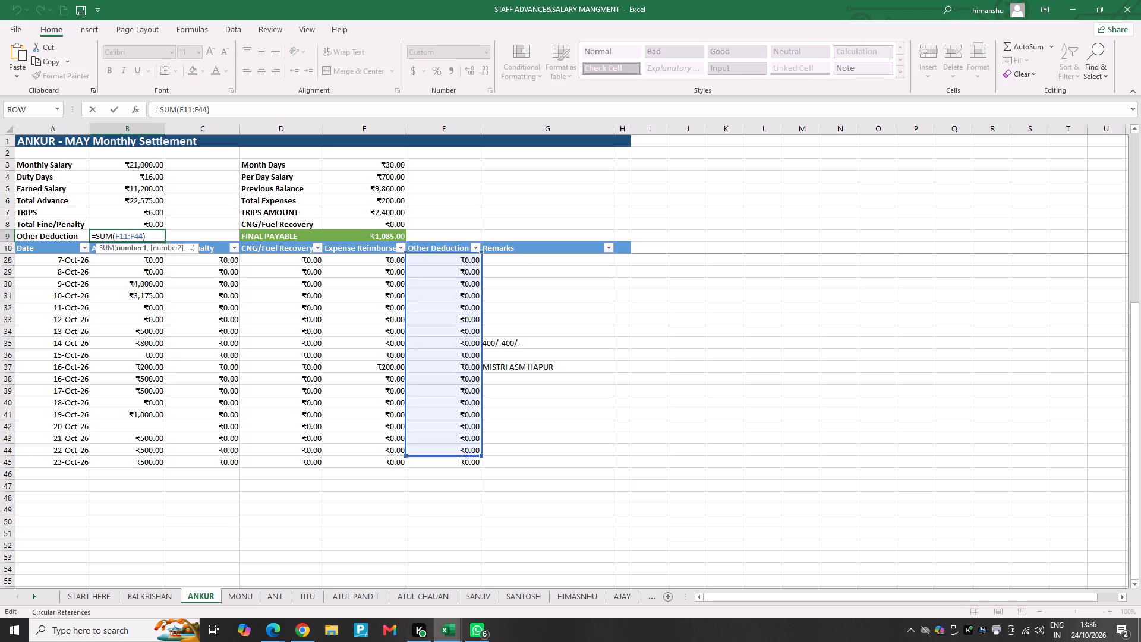
left_click_drag(478, 461, 480, 464)
key("Return")
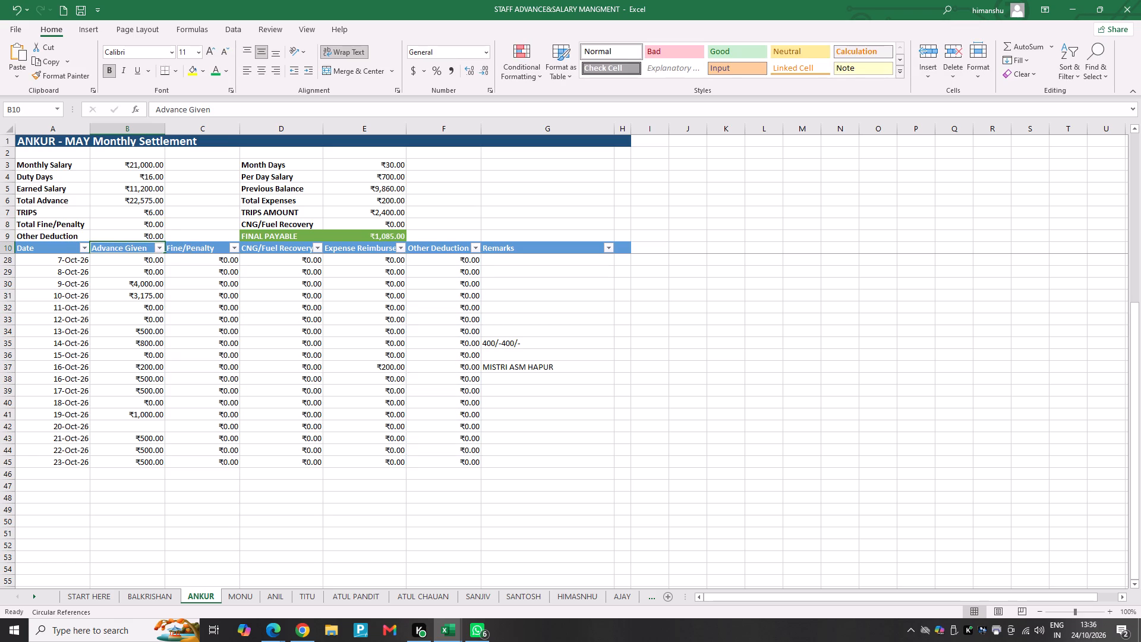
Enter 0 as the Advance Given for 20-Oct-26 in B42.
left_click(140, 429)
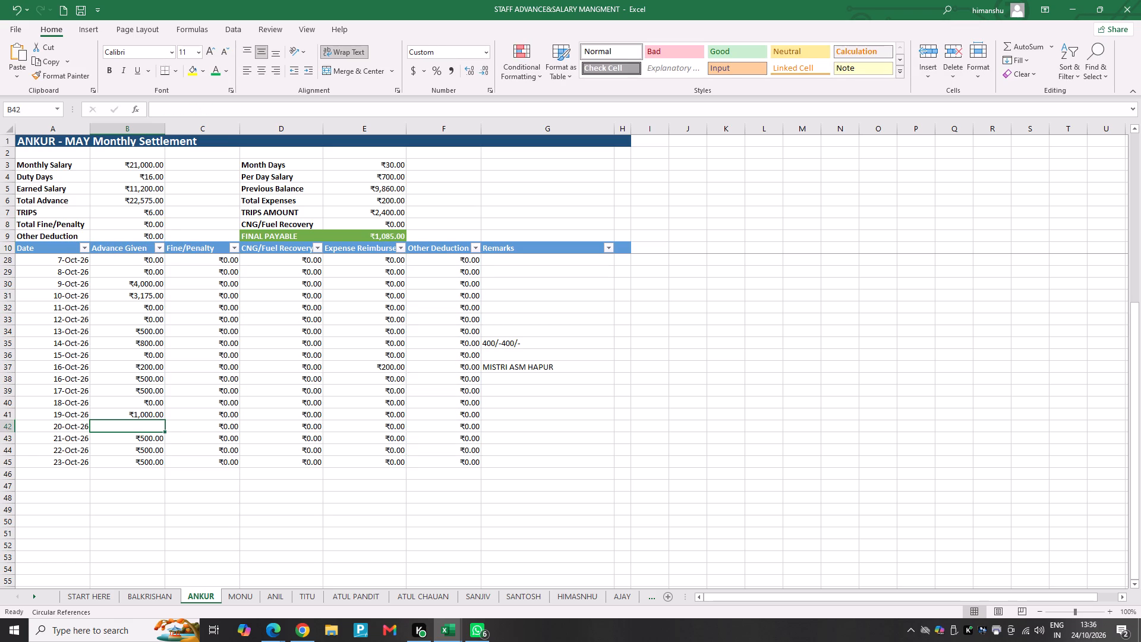
key("0")
key("Return")
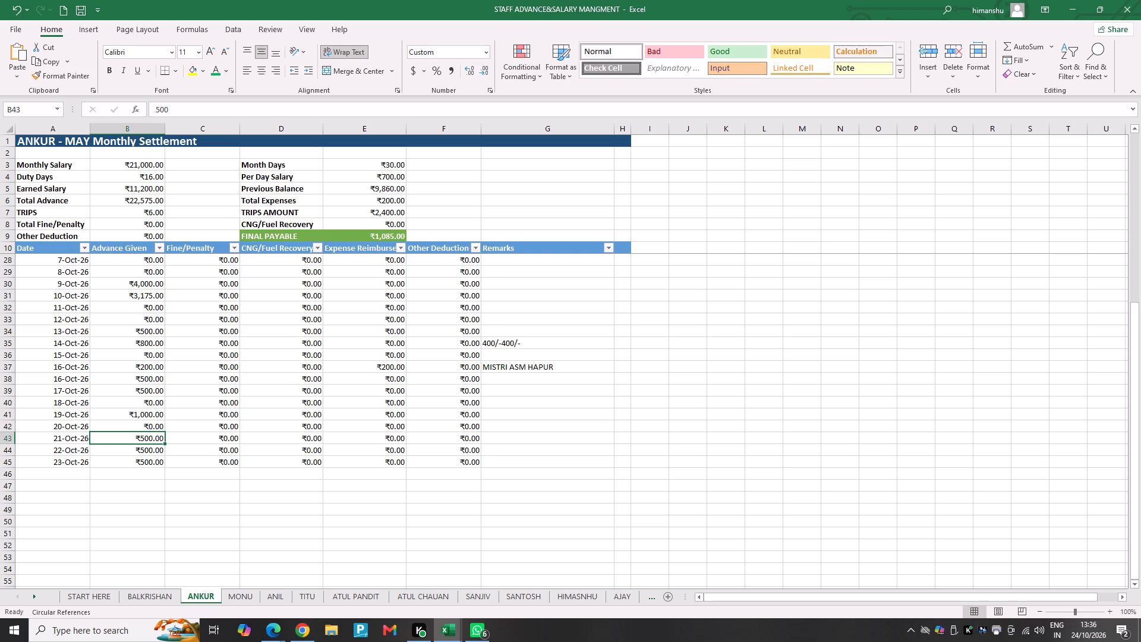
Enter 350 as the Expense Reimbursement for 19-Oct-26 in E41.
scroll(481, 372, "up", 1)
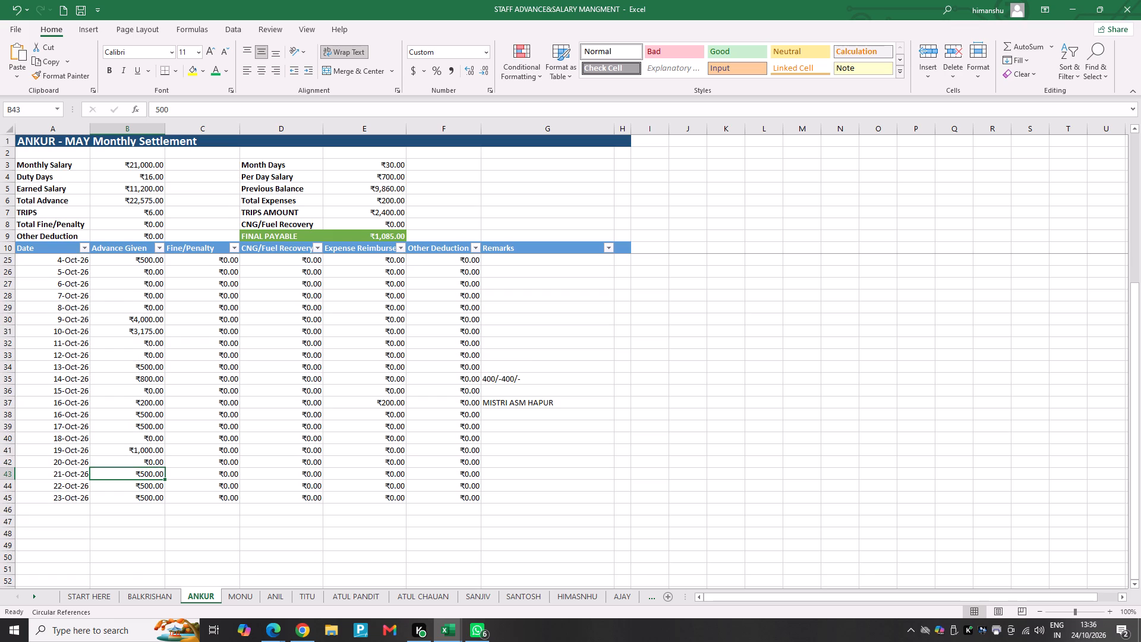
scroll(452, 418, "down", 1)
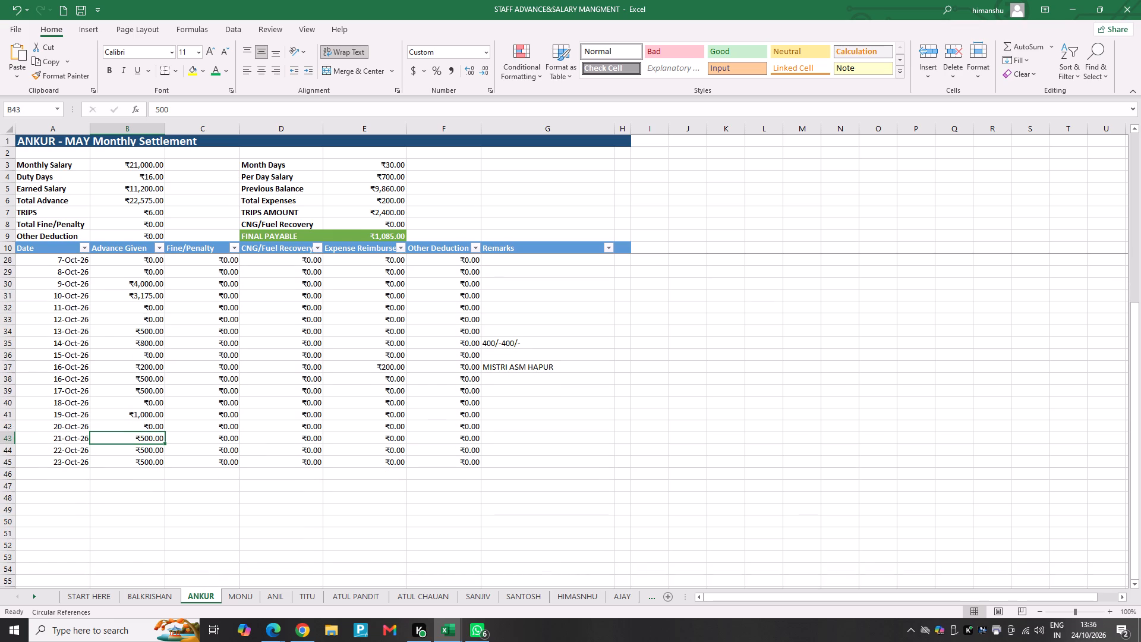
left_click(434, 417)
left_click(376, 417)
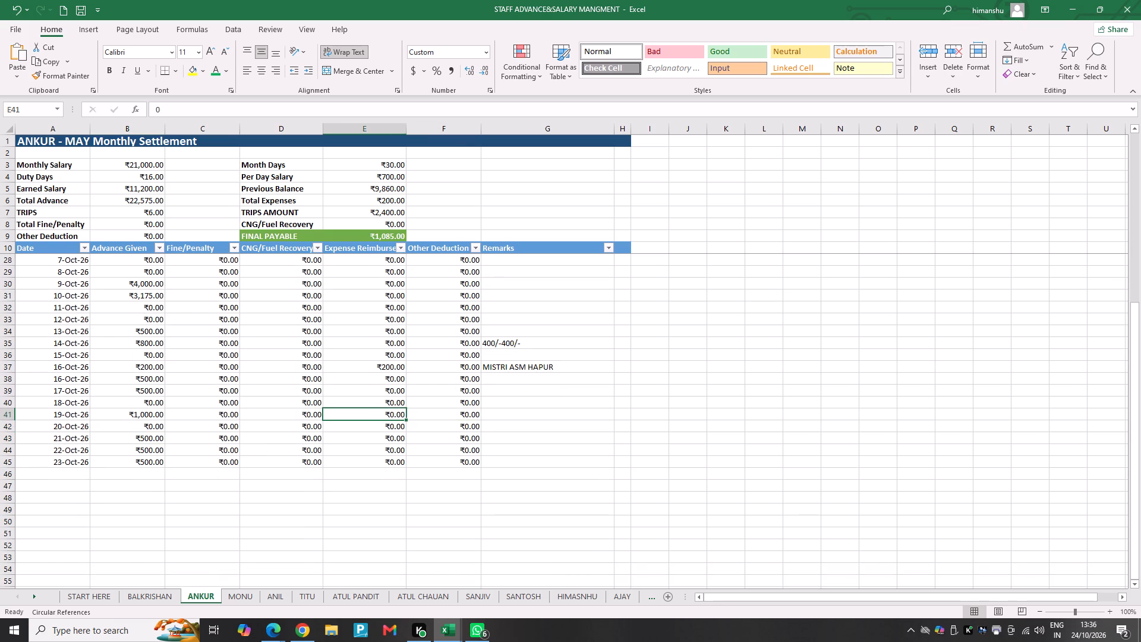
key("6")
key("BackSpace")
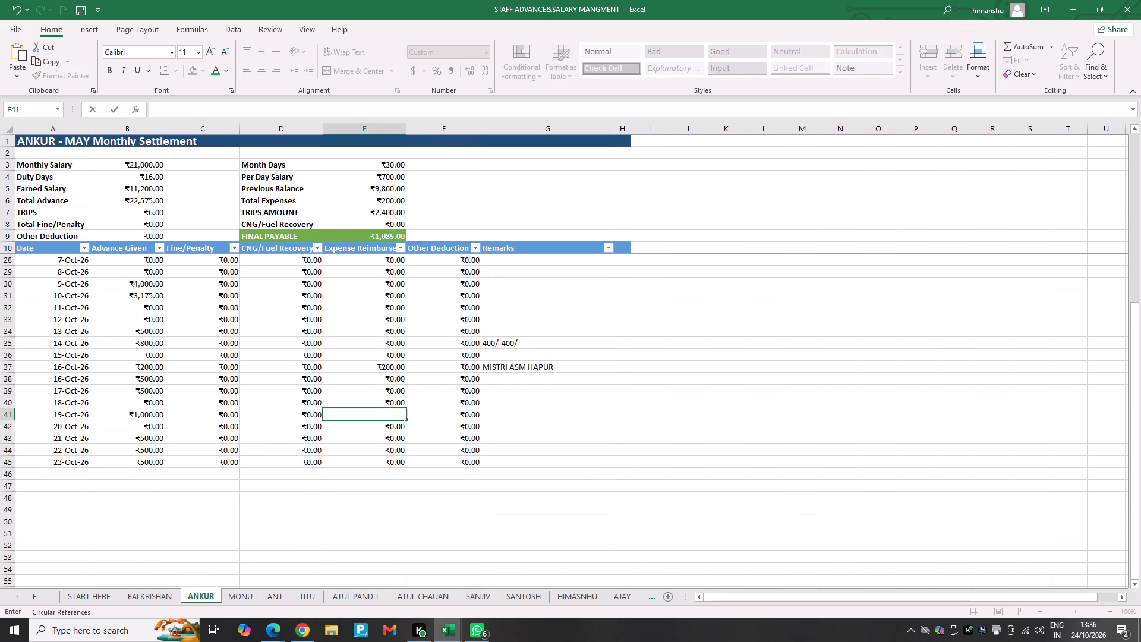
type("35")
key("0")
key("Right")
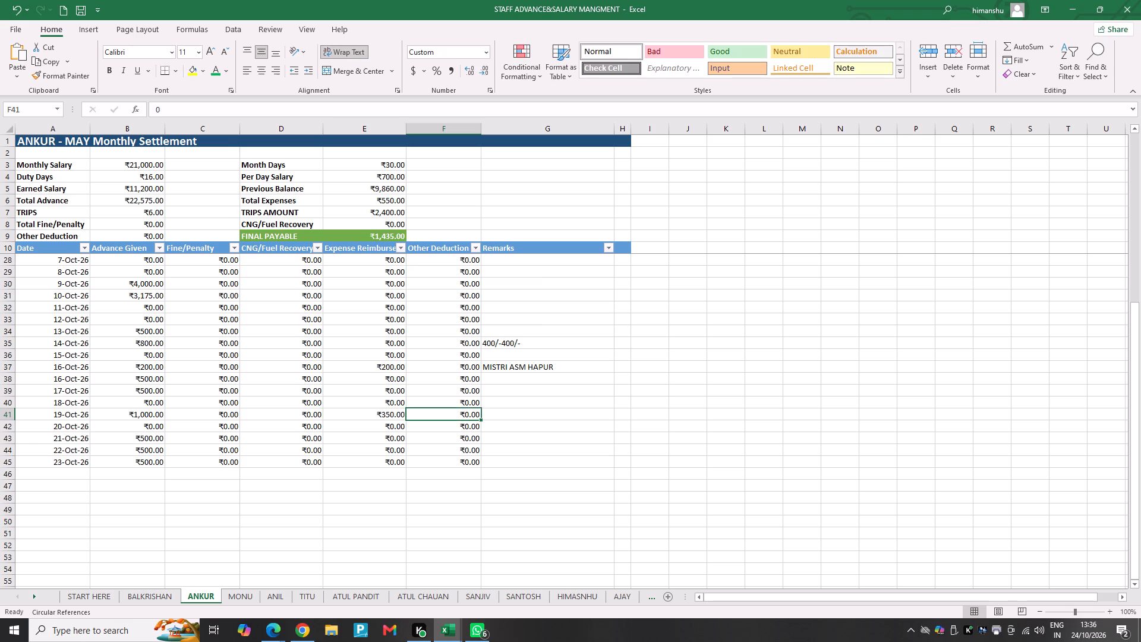
Set the 19-Oct-26 Expense Reimbursement in E41 to 600 and enter the remark HAPUR KARCHA in G41.
key("Right")
key("Left")
key("Left")
type("600")
key("Right")
key("Right")
type("HAPUR")
key("space")
type("KARCHA")
key("Return")
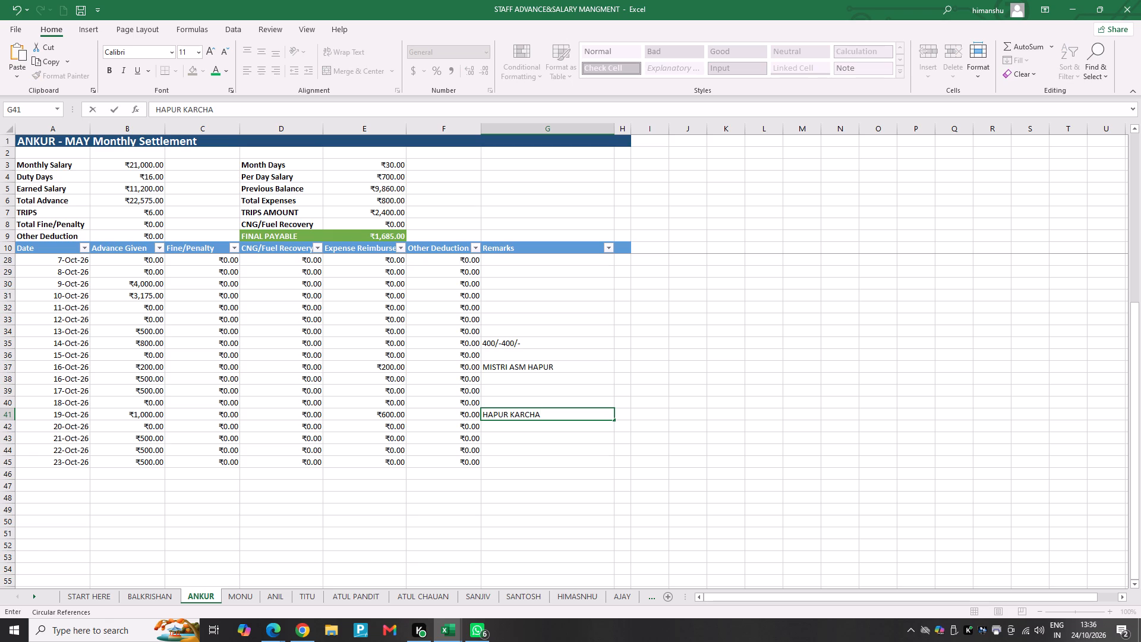
Enter 800 as the Expense Reimbursement for 7-Oct-26 in E28 with the remark 4HOLDING in G28.
scroll(340, 323, "up", 1)
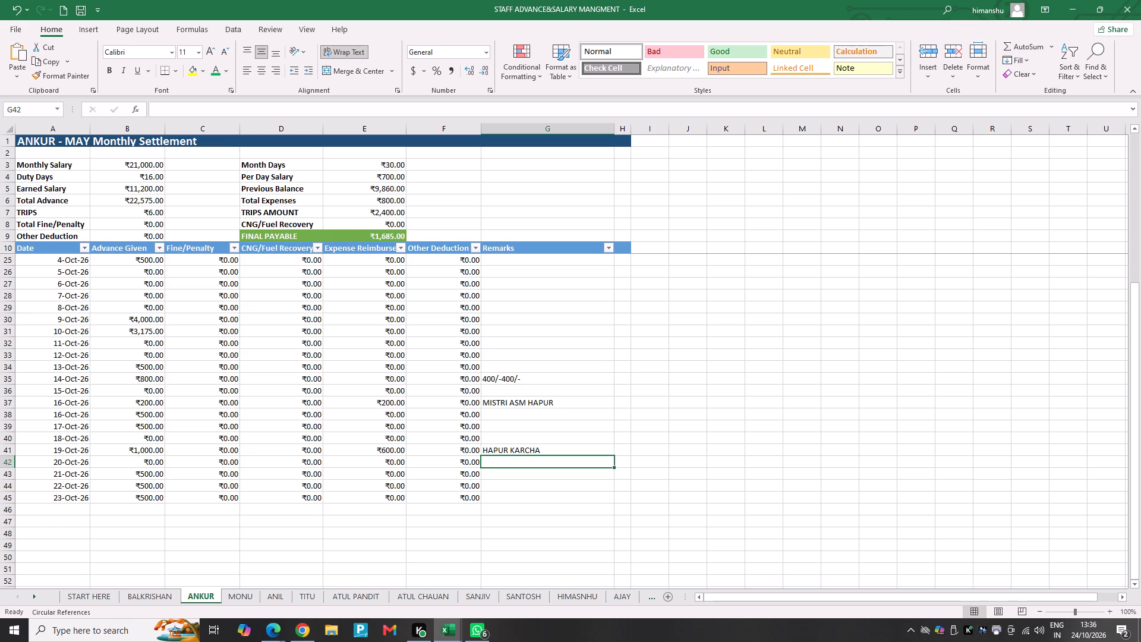
left_click(376, 363)
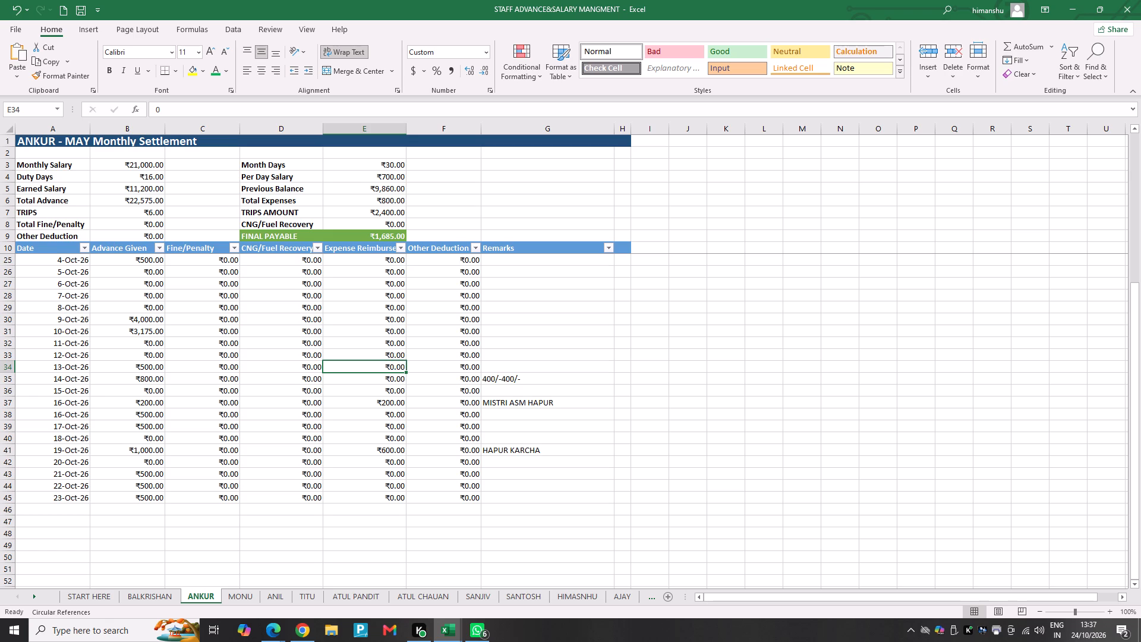
scroll(381, 355, "up", 6)
scroll(381, 355, "down", 2)
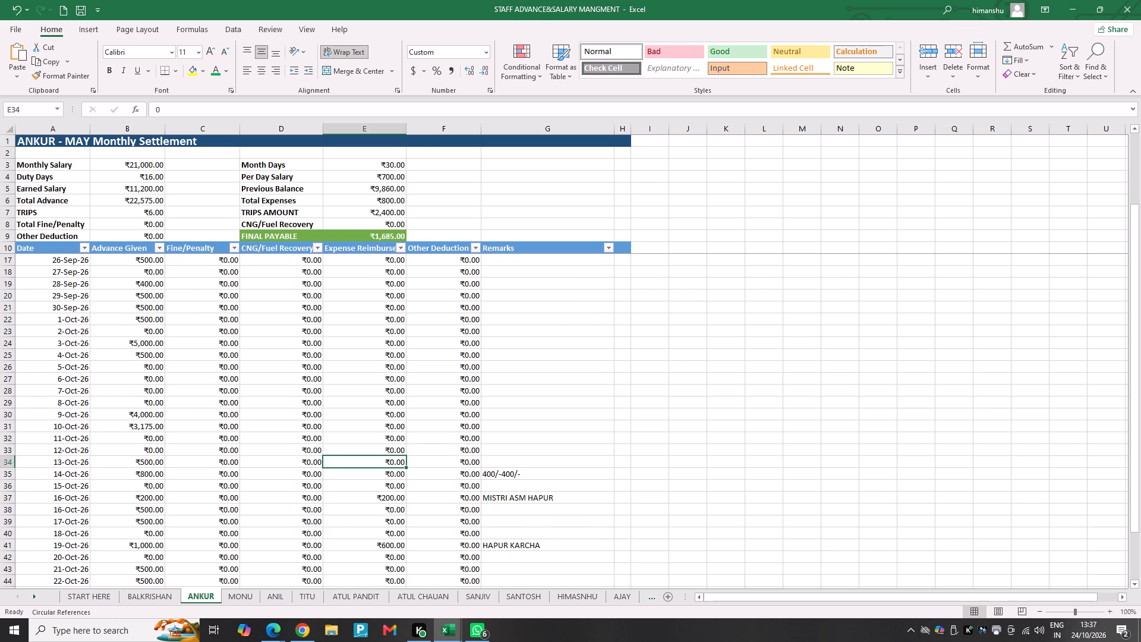
left_click(374, 390)
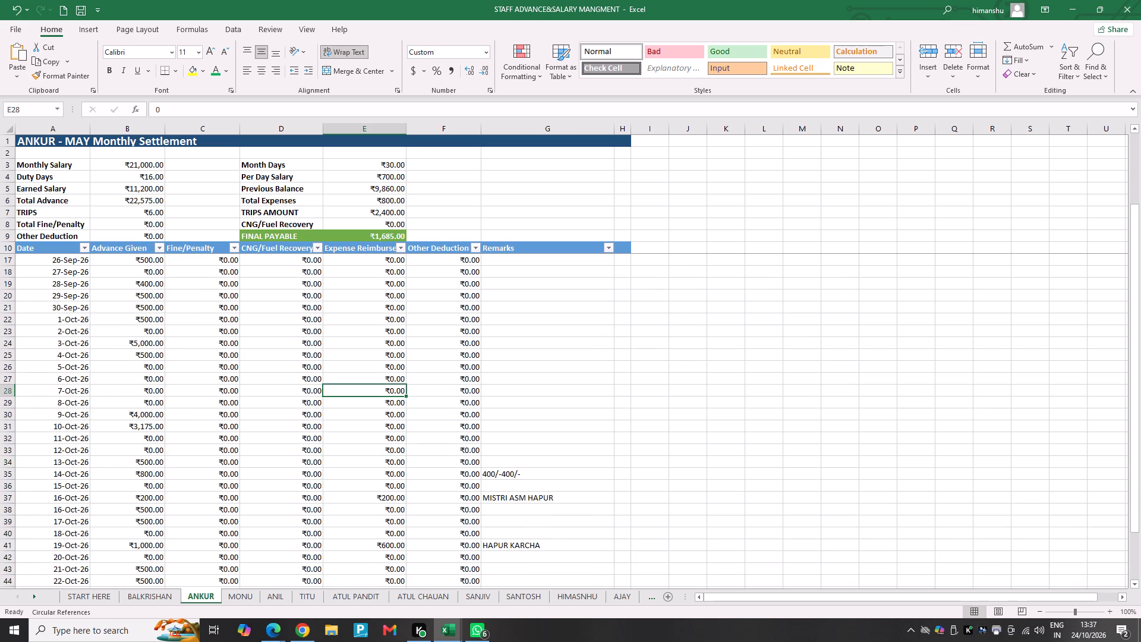
type("800")
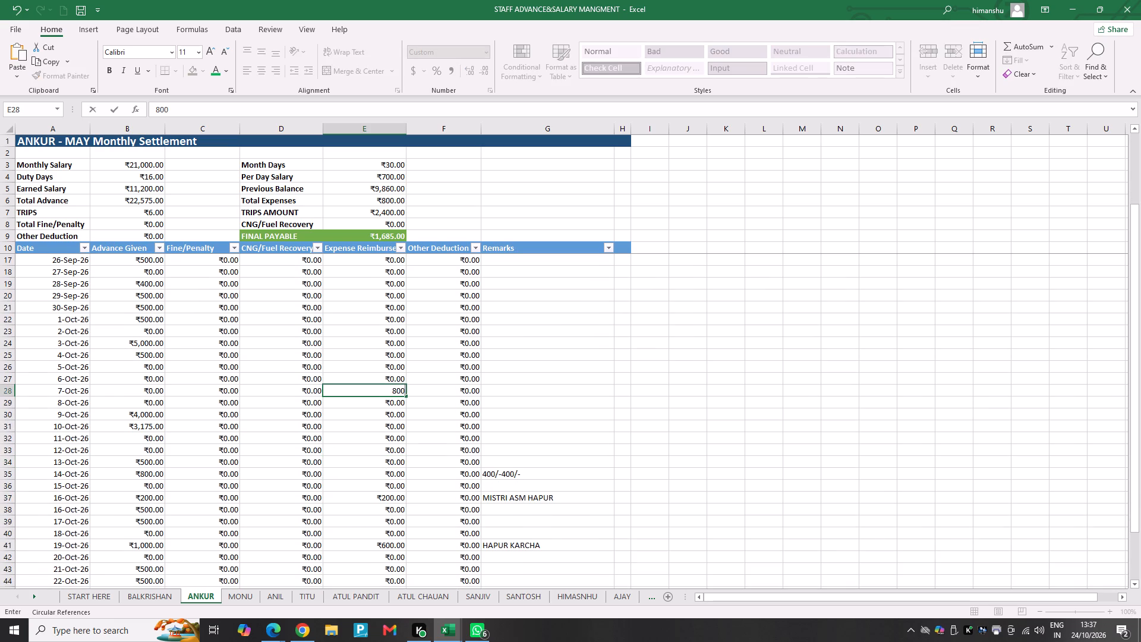
key("Right")
key("Right")
key("4")
type("HOLDING")
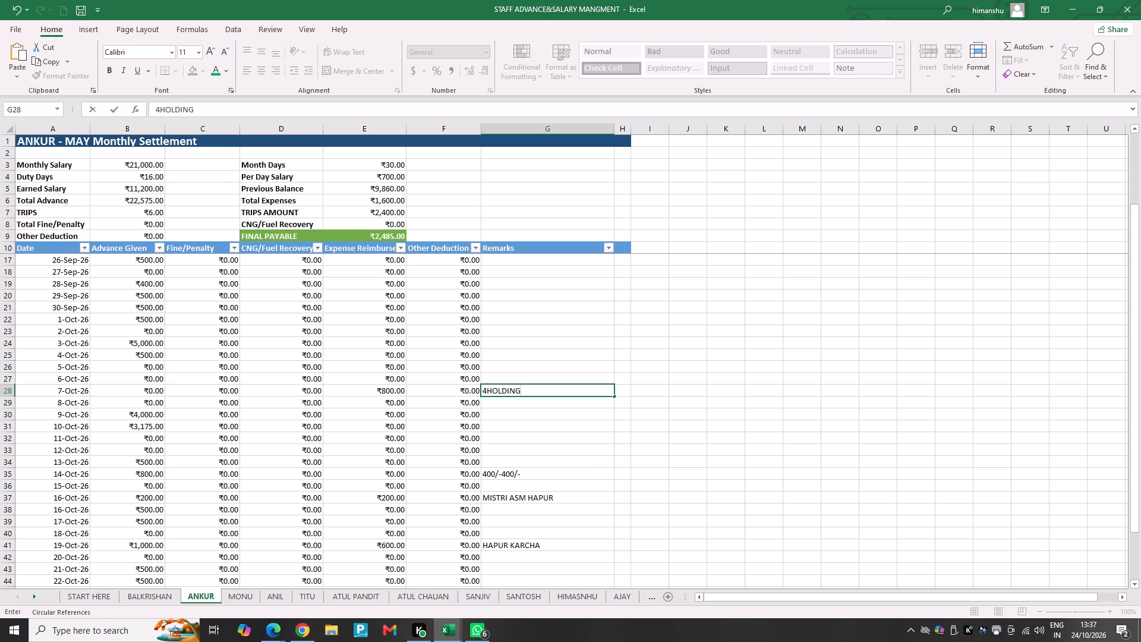
key("Return")
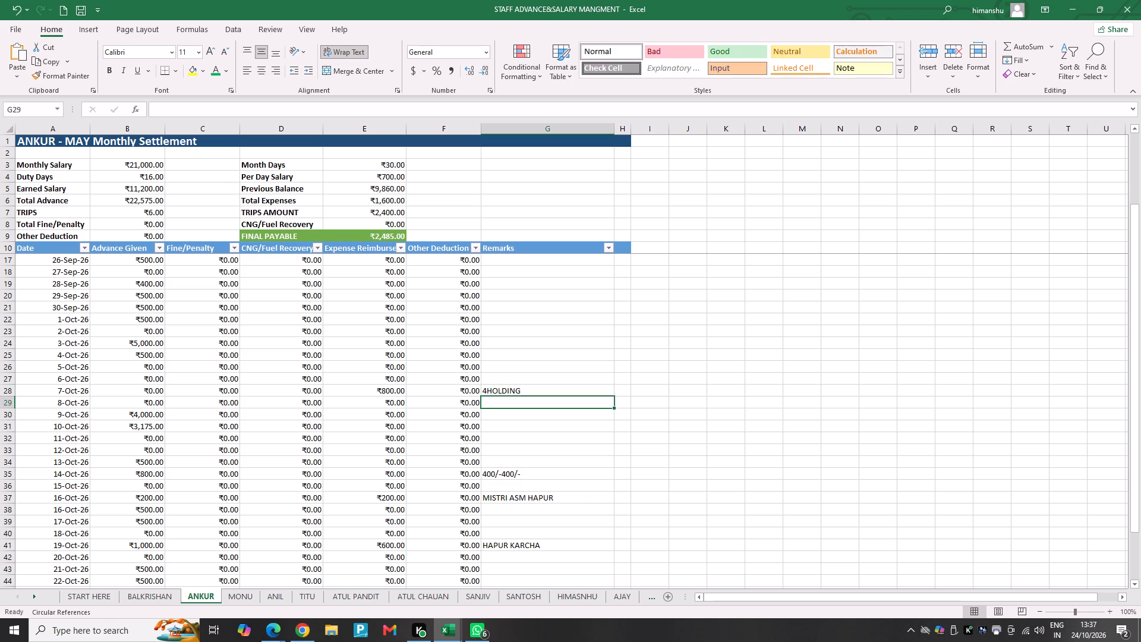
Enter 200 as the Expense Reimbursement for 8-Oct-26 in E29 with the remark DALA HARIDWAR in G29.
key("Left")
key("Left")
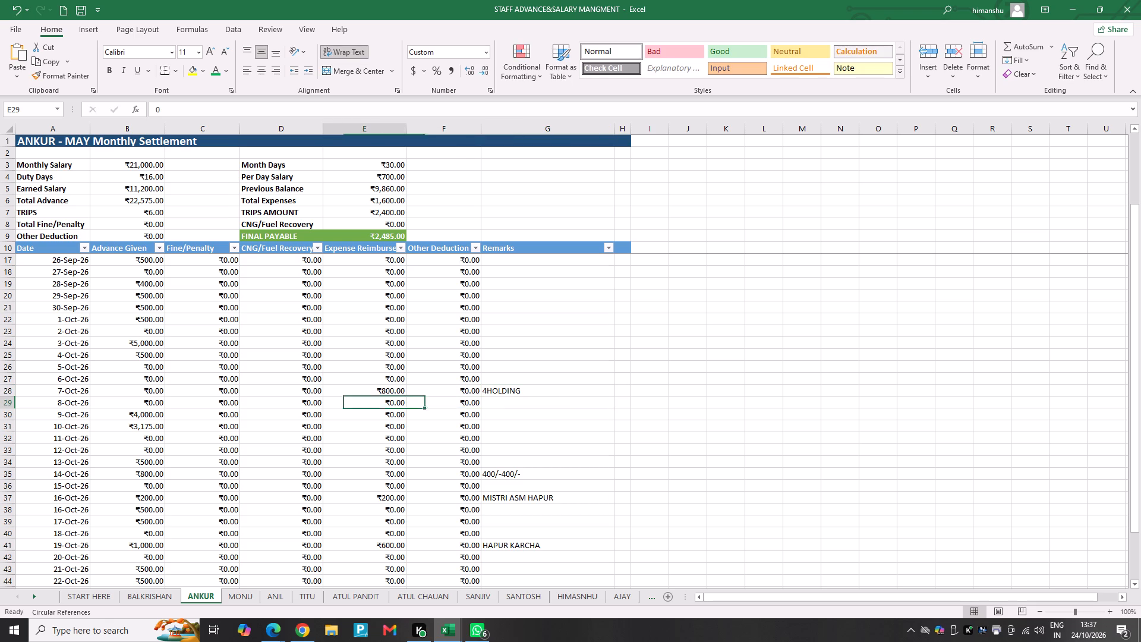
type("200")
key("Return")
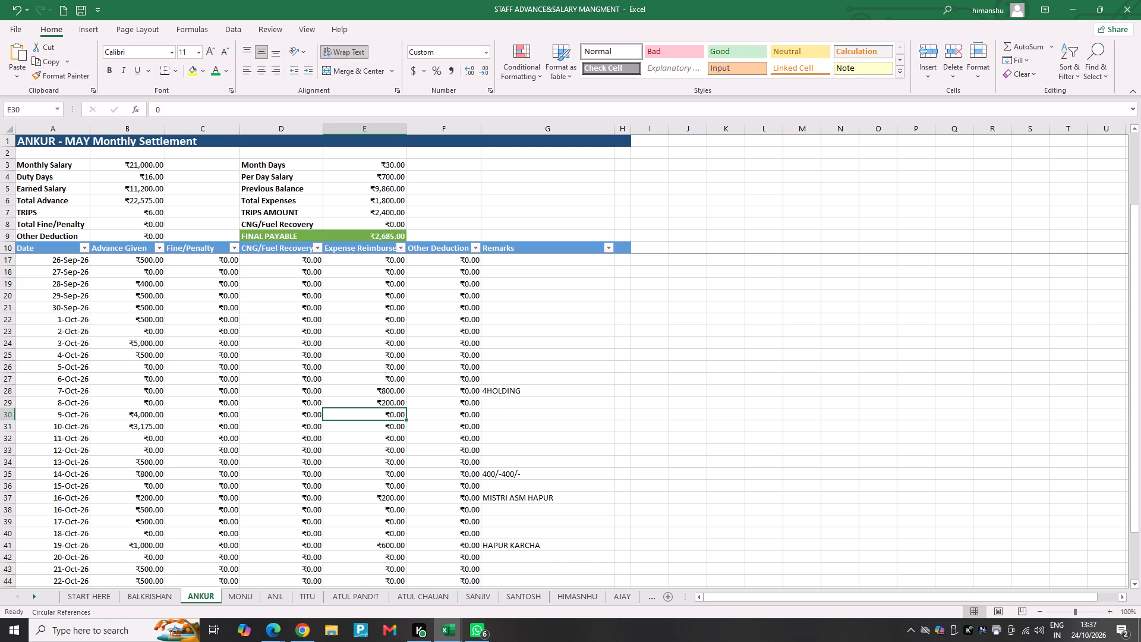
key("Up")
key("Right")
key("Right")
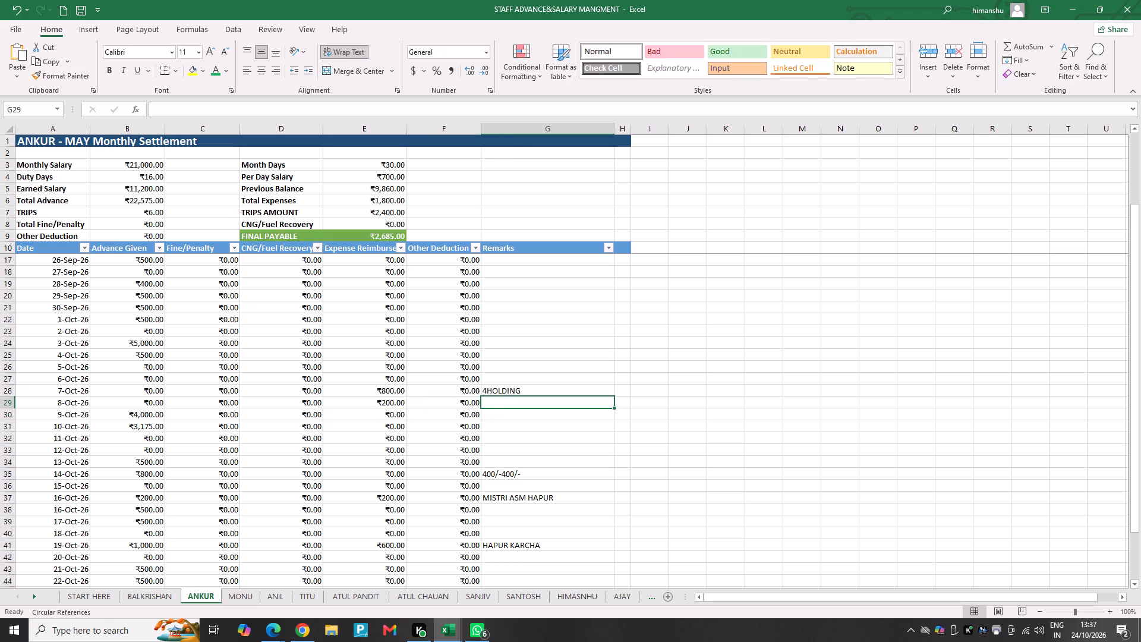
type("DALA HARIDWAR")
key("Return")
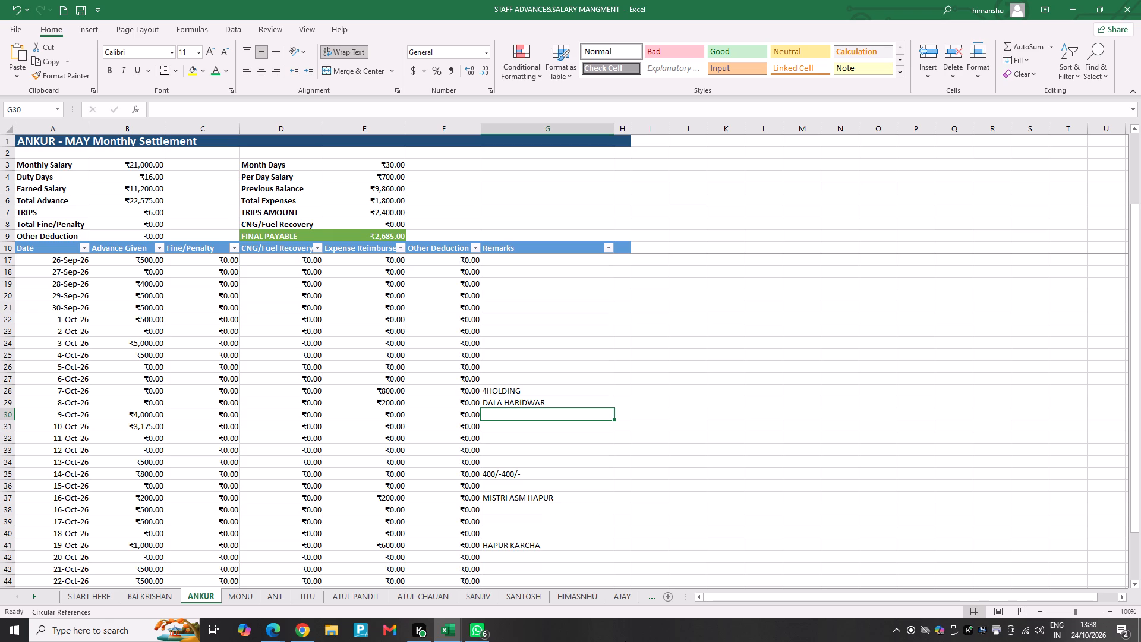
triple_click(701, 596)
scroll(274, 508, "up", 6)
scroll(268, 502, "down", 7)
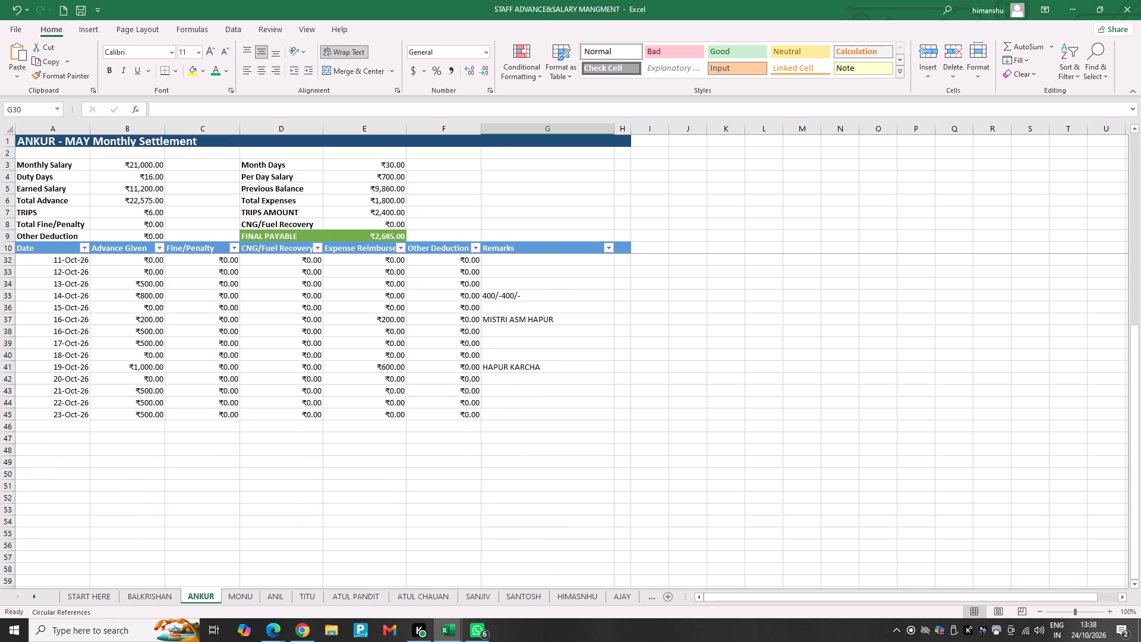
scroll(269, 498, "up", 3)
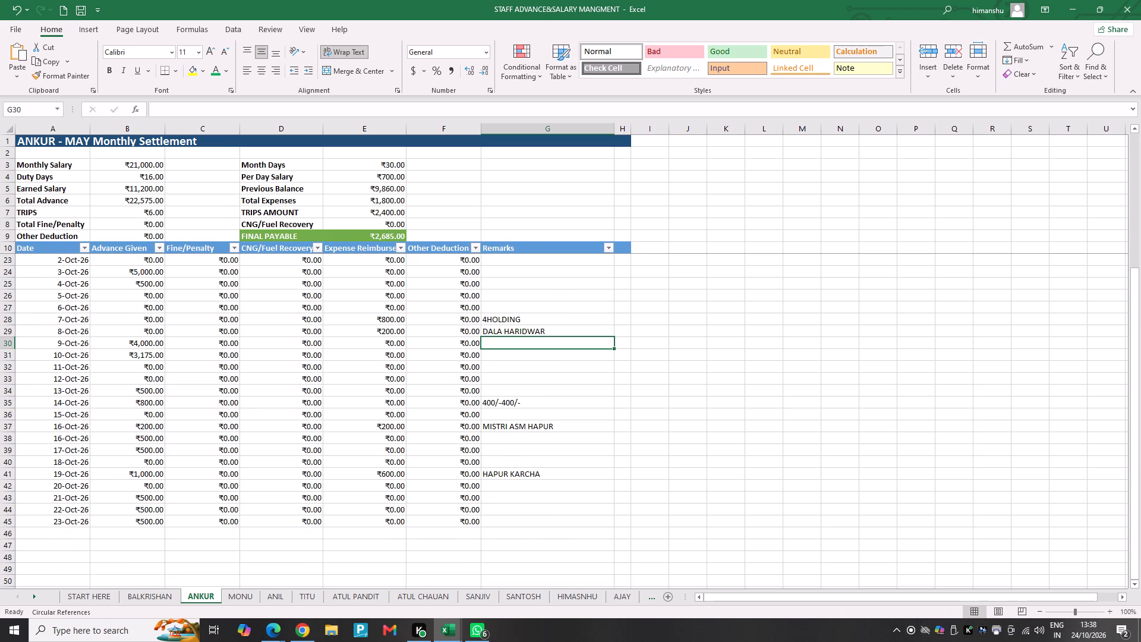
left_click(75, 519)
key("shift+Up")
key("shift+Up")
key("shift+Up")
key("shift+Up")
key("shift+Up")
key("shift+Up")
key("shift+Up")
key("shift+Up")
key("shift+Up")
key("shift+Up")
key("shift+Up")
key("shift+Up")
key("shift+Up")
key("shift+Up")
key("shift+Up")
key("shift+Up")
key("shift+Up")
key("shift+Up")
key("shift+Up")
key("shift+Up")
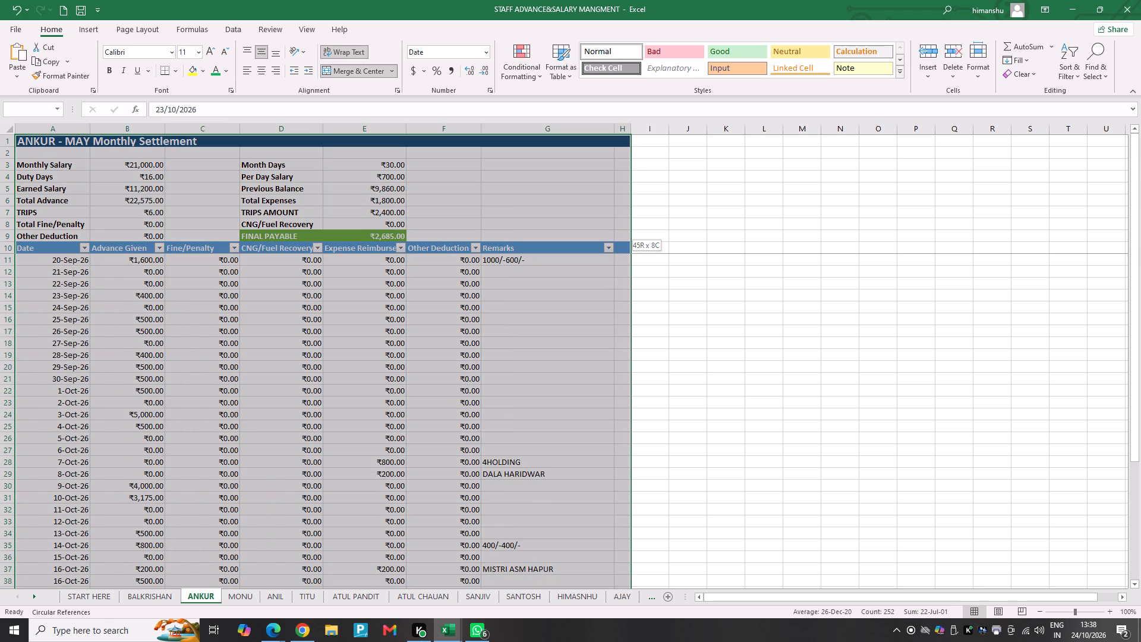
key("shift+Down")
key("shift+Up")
Align the Date column entries from 20-Sep-26 in A11 down past the 23-Oct-26 row to the left and top of their cells.
left_click(62, 257)
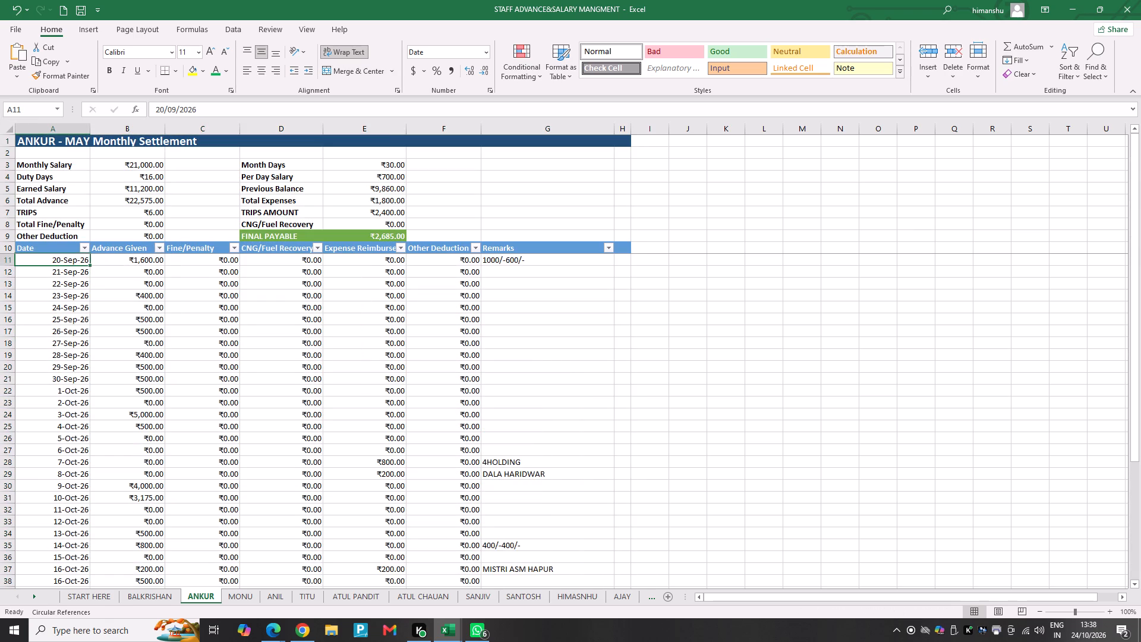
key("shift+Down")
key("shift+Down")
key("shift+Down")
key("shift+Down")
key("shift+Down")
key("shift+Down")
key("shift+Down")
key("shift+Down")
key("shift+Down")
key("shift+Down")
key("shift+Down")
key("shift+Down")
key("shift+Down")
key("shift+Down")
key("shift+Down")
key("shift+Down")
key("shift+Down")
key("shift+Down")
key("shift+Down")
key("shift+Down")
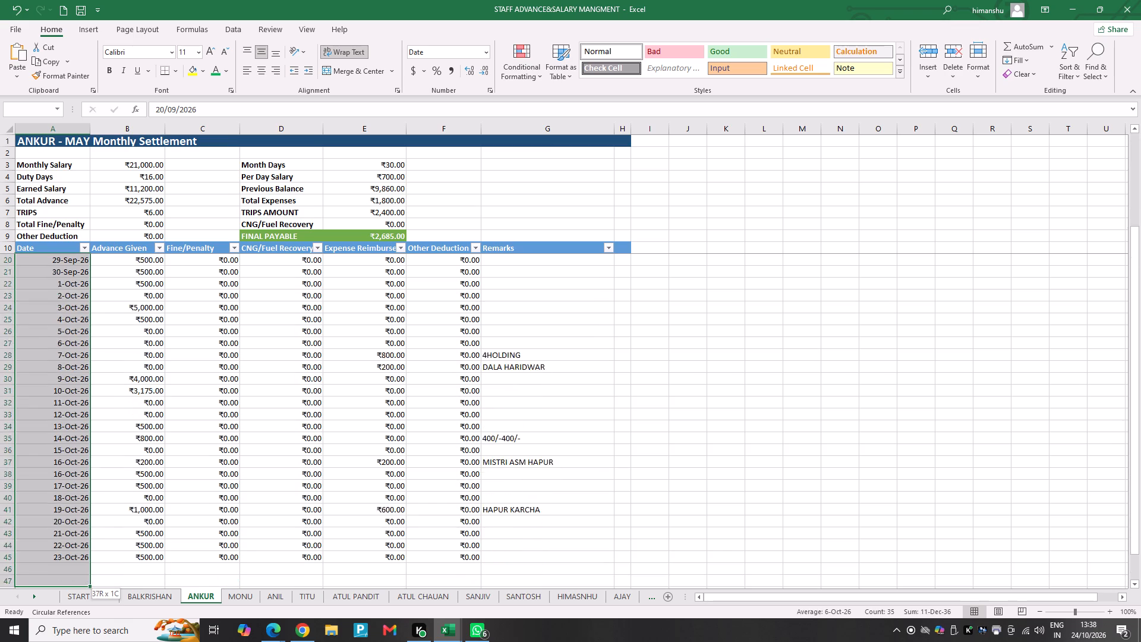
key("shift+Up")
key("shift+Up")
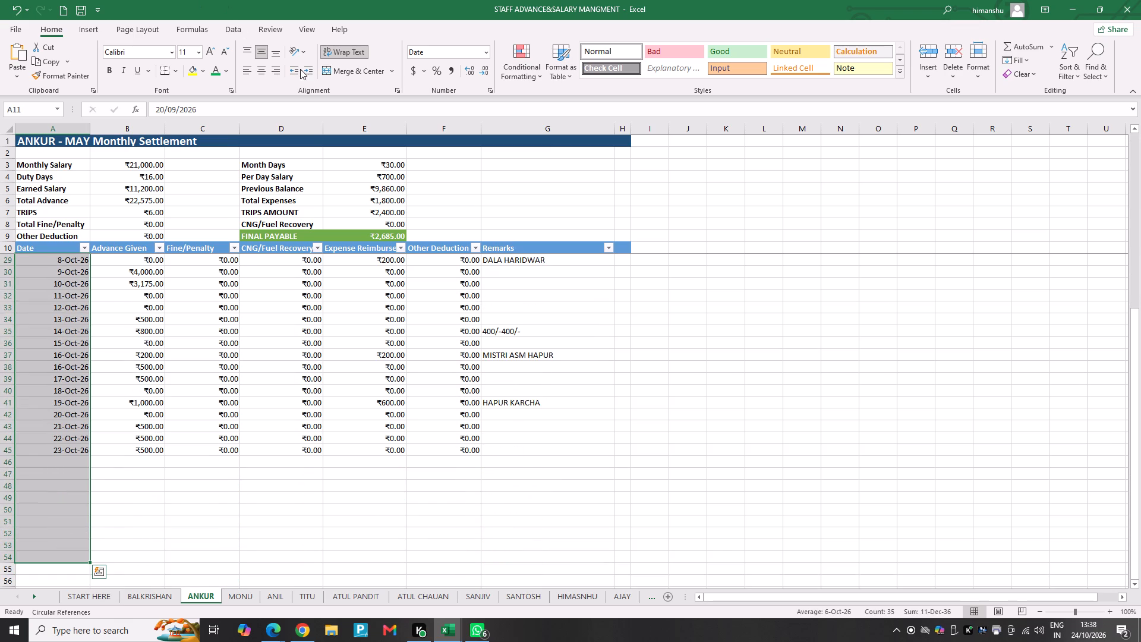
left_click(246, 62)
left_click(241, 68)
left_click(244, 52)
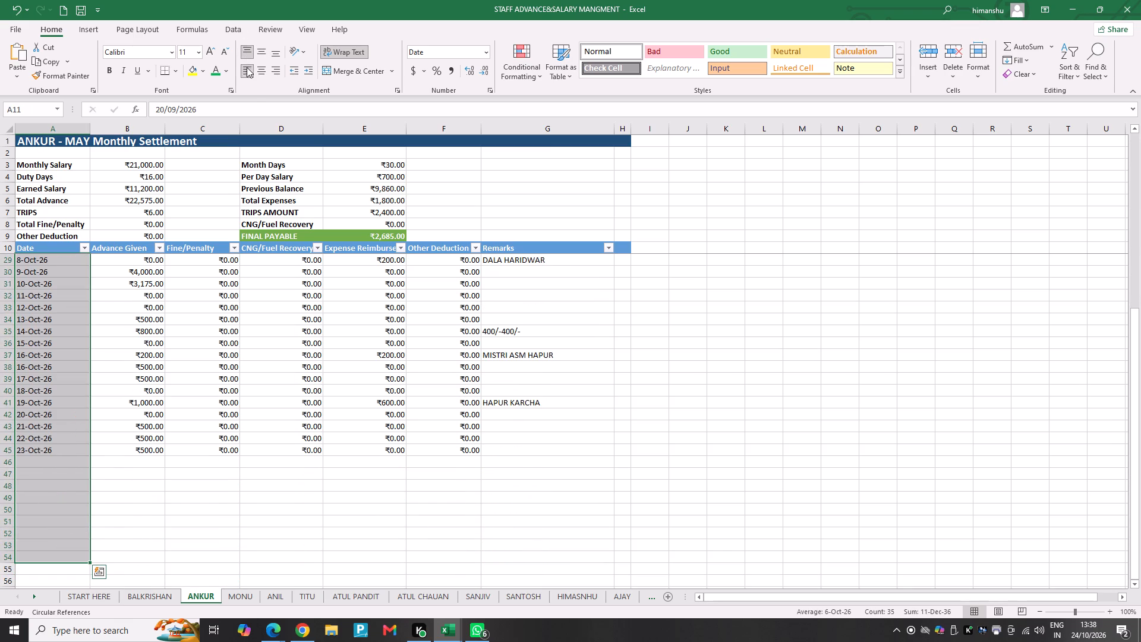
Review Ankur's daily entries and the settlement summary figures at the top of the sheet.
scroll(197, 281, "up", 3)
left_click(157, 329)
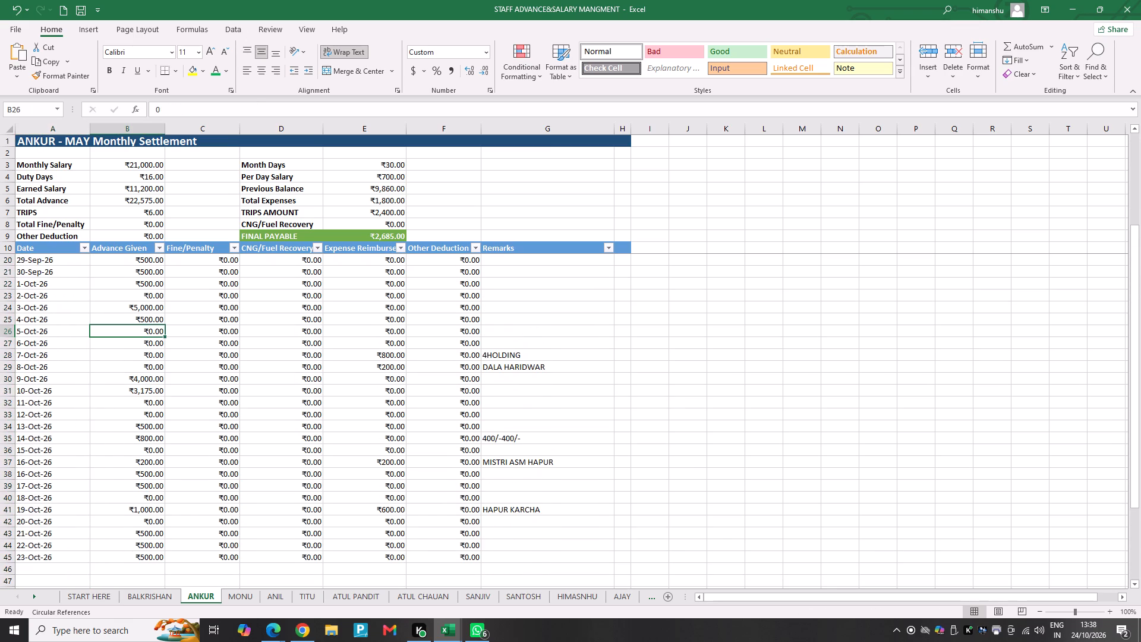
key("Up")
key("Up")
key("Up")
key("Up")
key("Up")
key("Up")
key("Up")
key("Up")
key("Up")
key("Up")
key("Up")
key("Up")
key("Up")
key("Up")
key("Up")
key("Up")
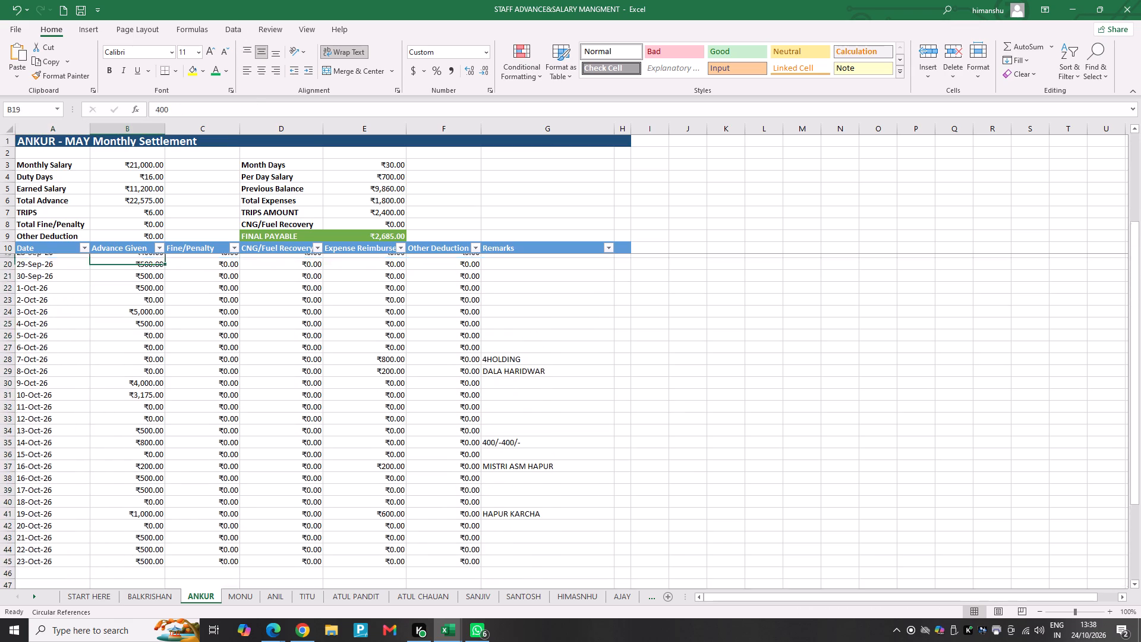
key("Up")
key("Up")
key("Up")
key("Up")
key("Down")
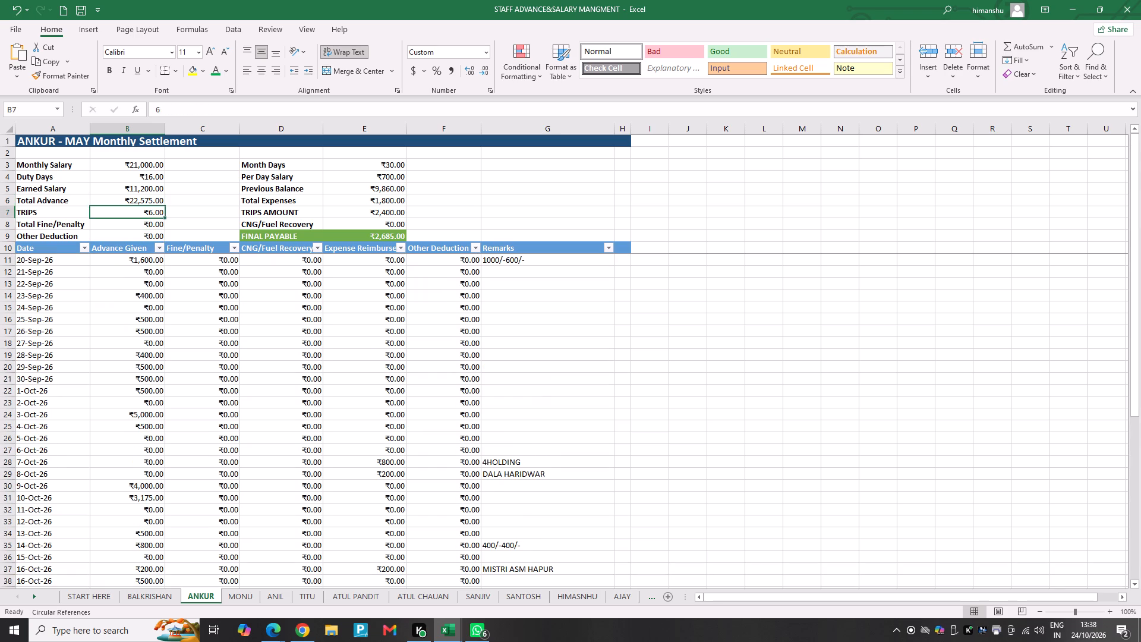
key("Down")
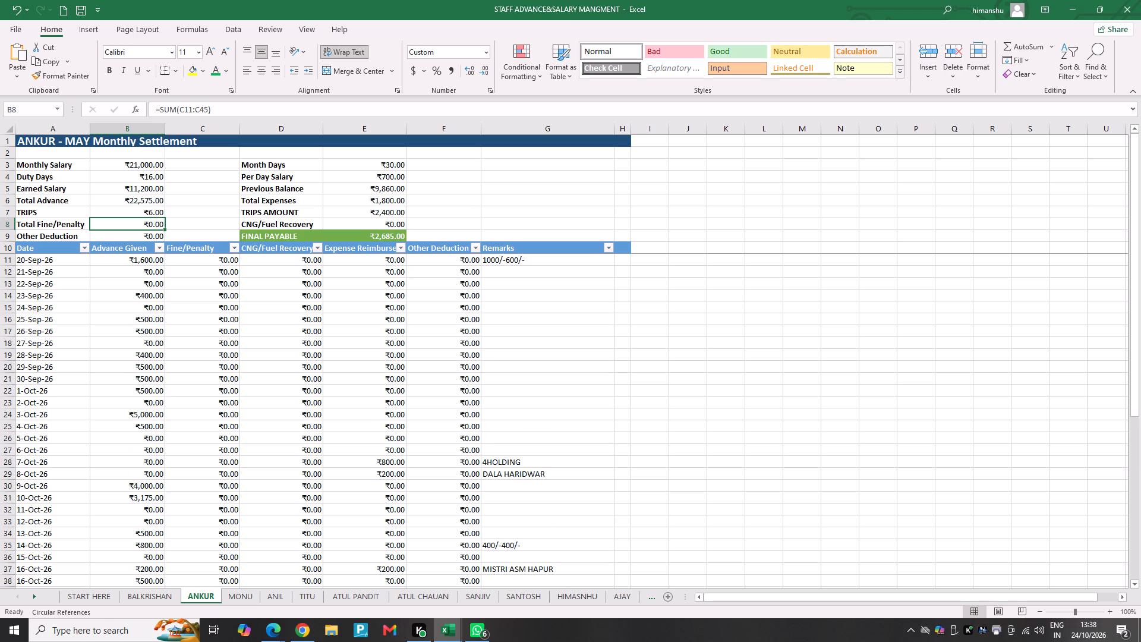
Switch to the attendance workbook and check Ankur's October Present count formula before returning to the settlement workbook.
key("alt+Tab")
key("alt+Tab")
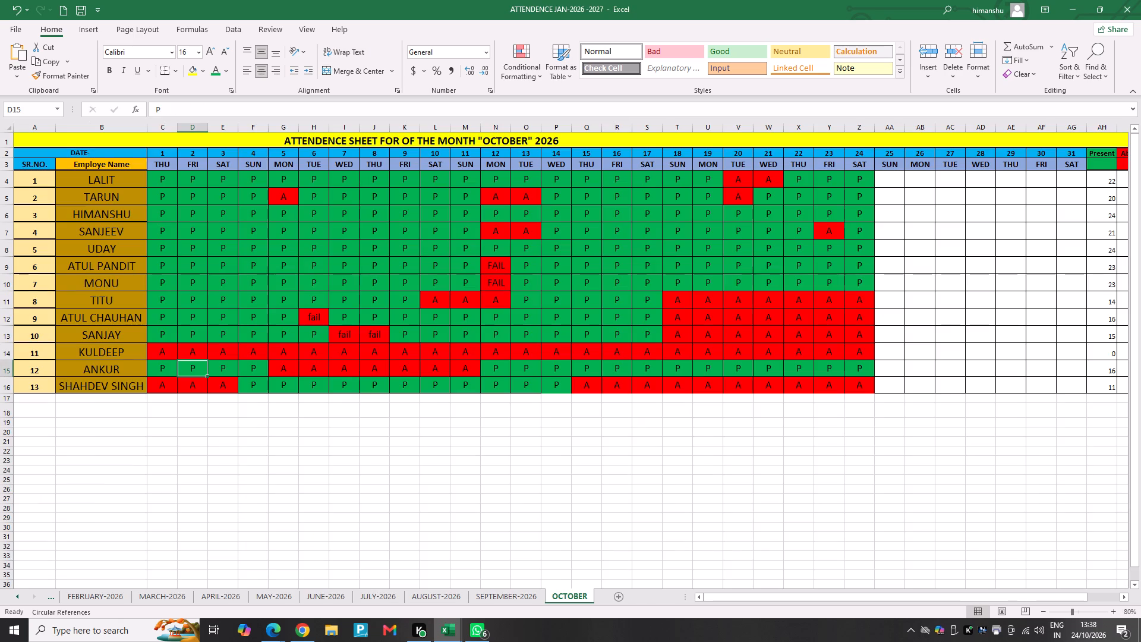
left_click(1103, 323)
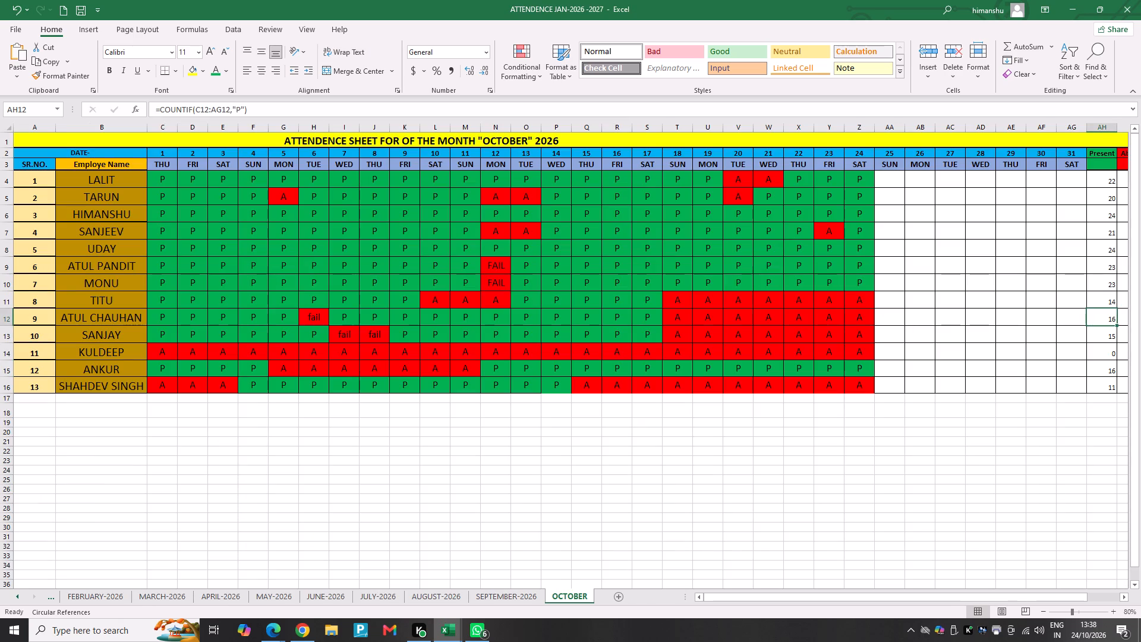
double_click(1098, 370)
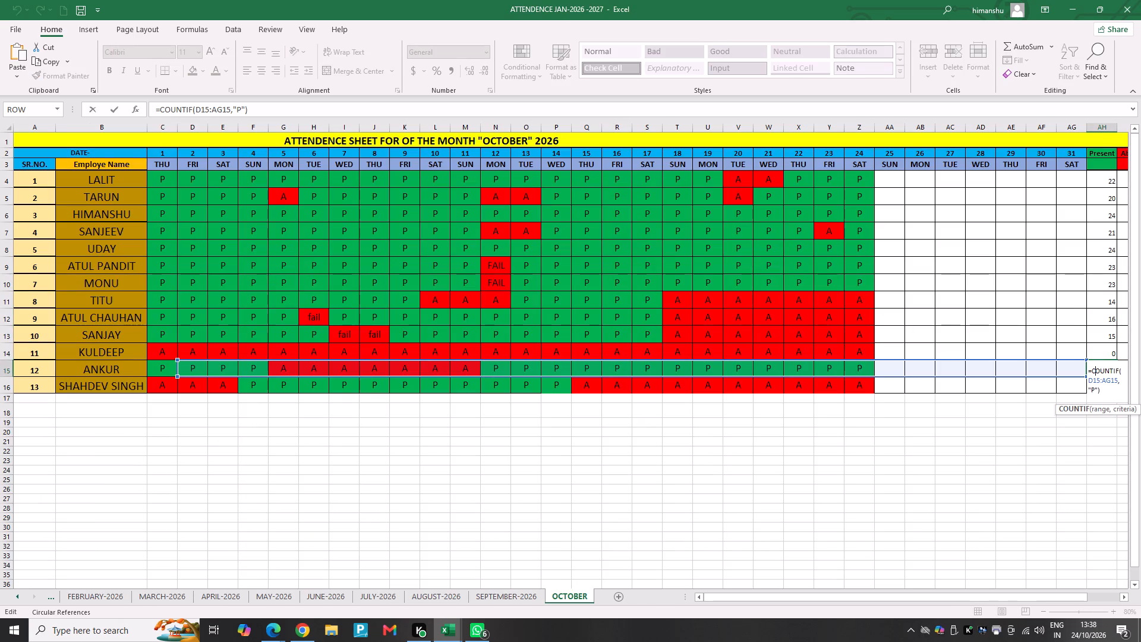
left_click(935, 368)
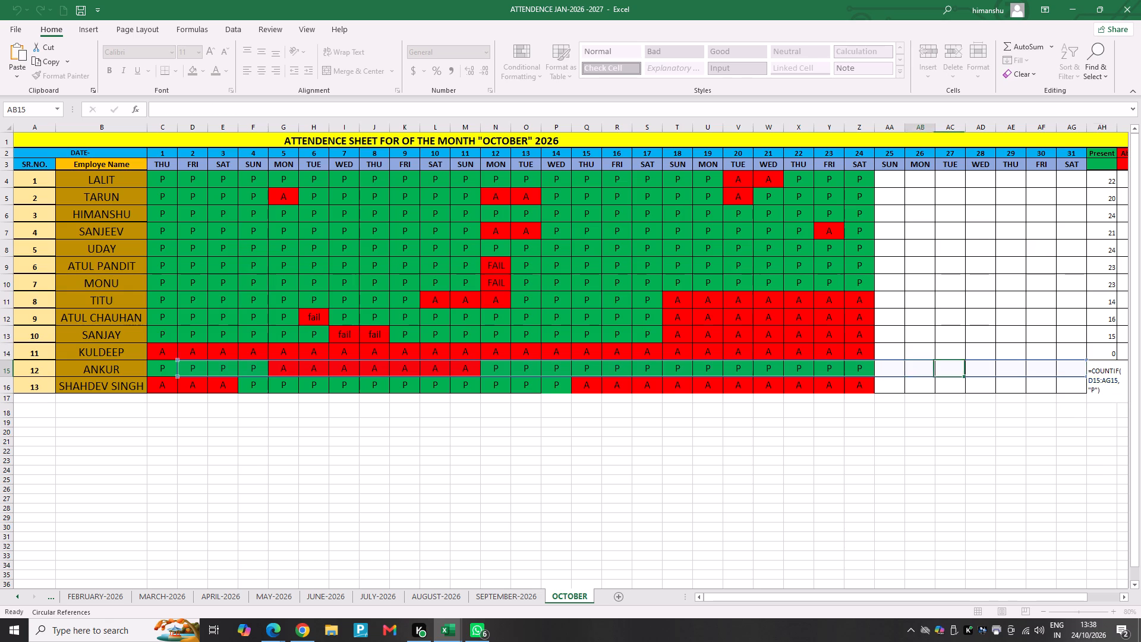
left_click(1079, 11)
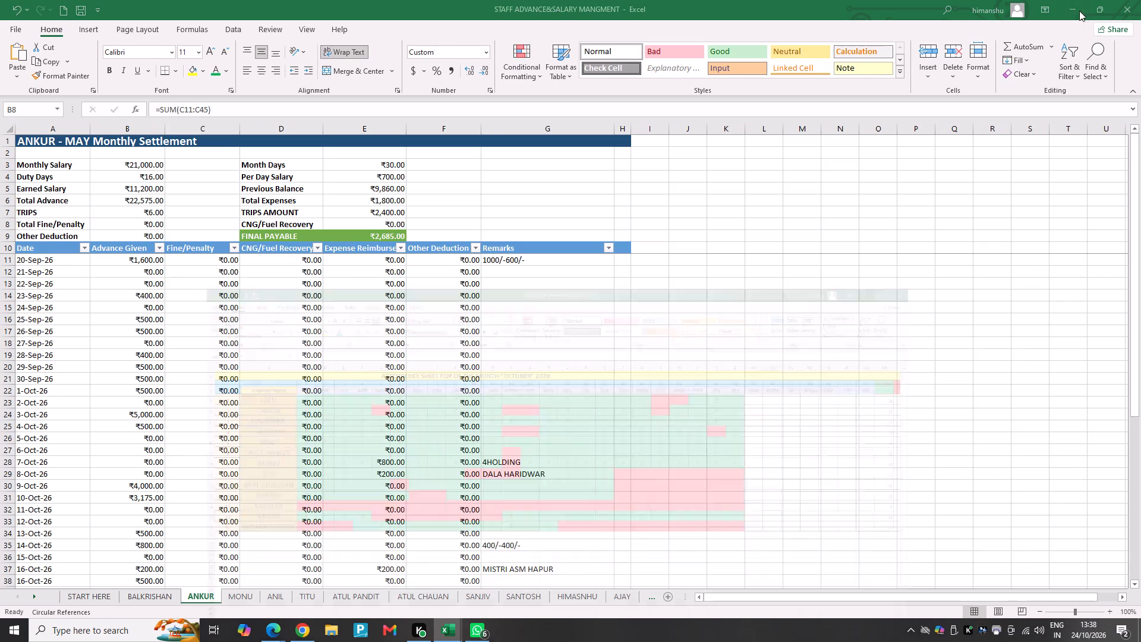
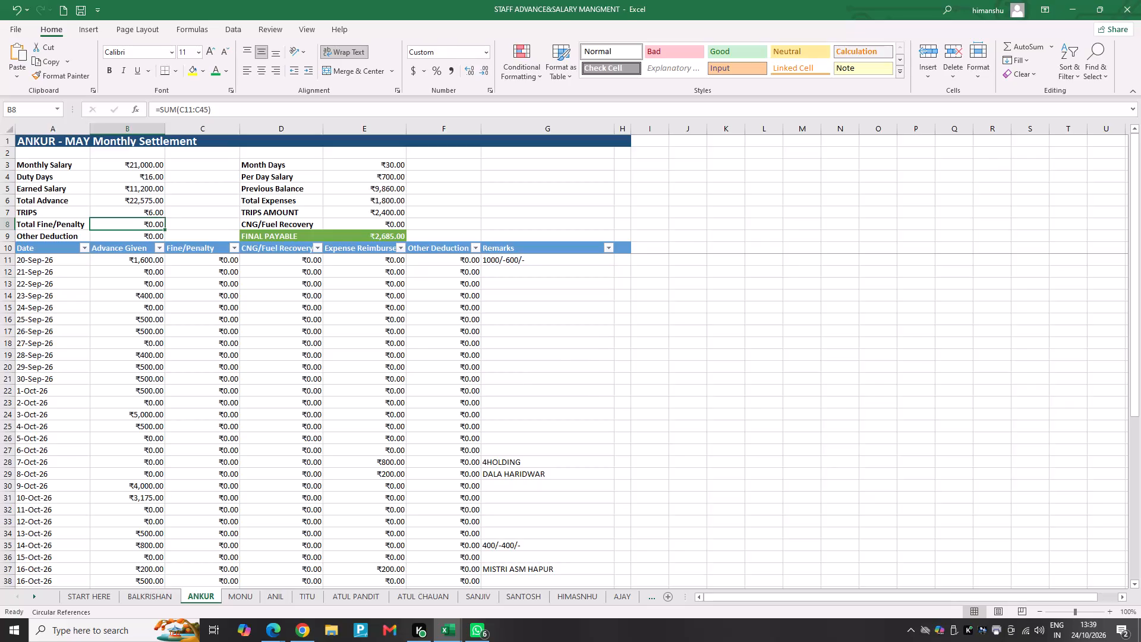
Switch to the Copy of MIS DD Logistics APR.2026-27 workbook, maximize it, and search Ankur's sheet for 3175.
key("alt+Tab")
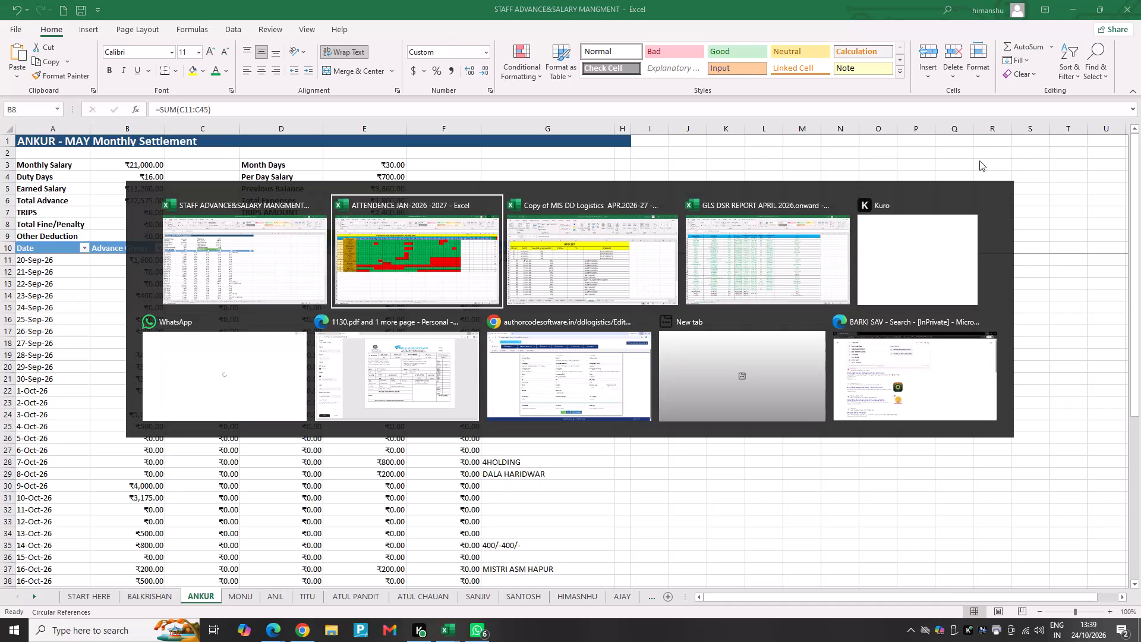
key("alt+Tab")
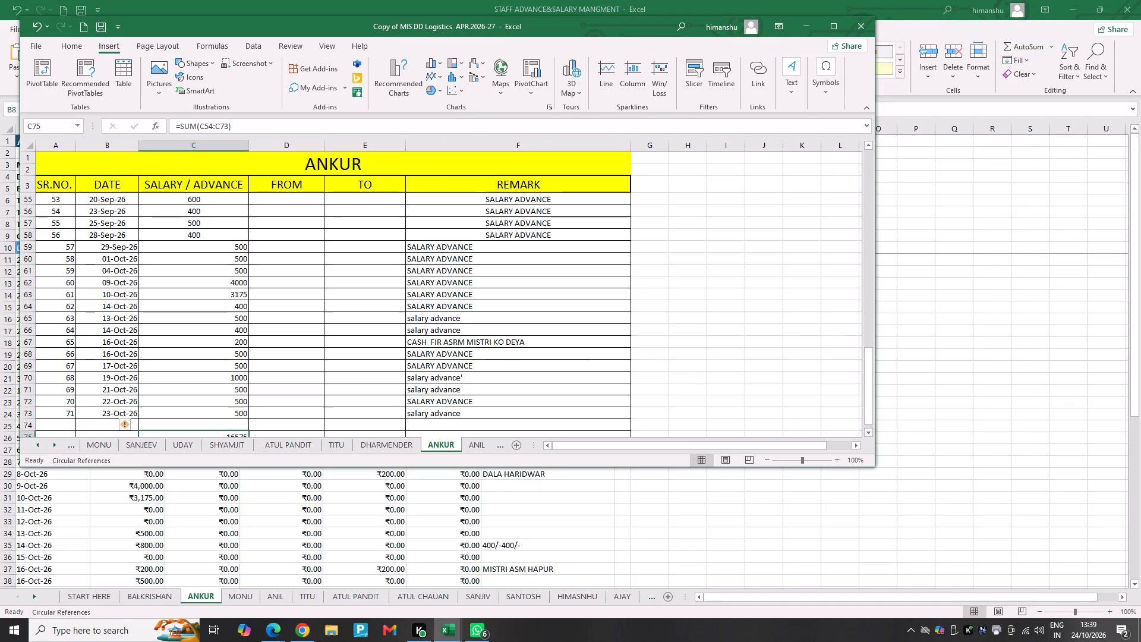
key("alt+Tab")
key("alt+Tab")
key("alt+Tab")
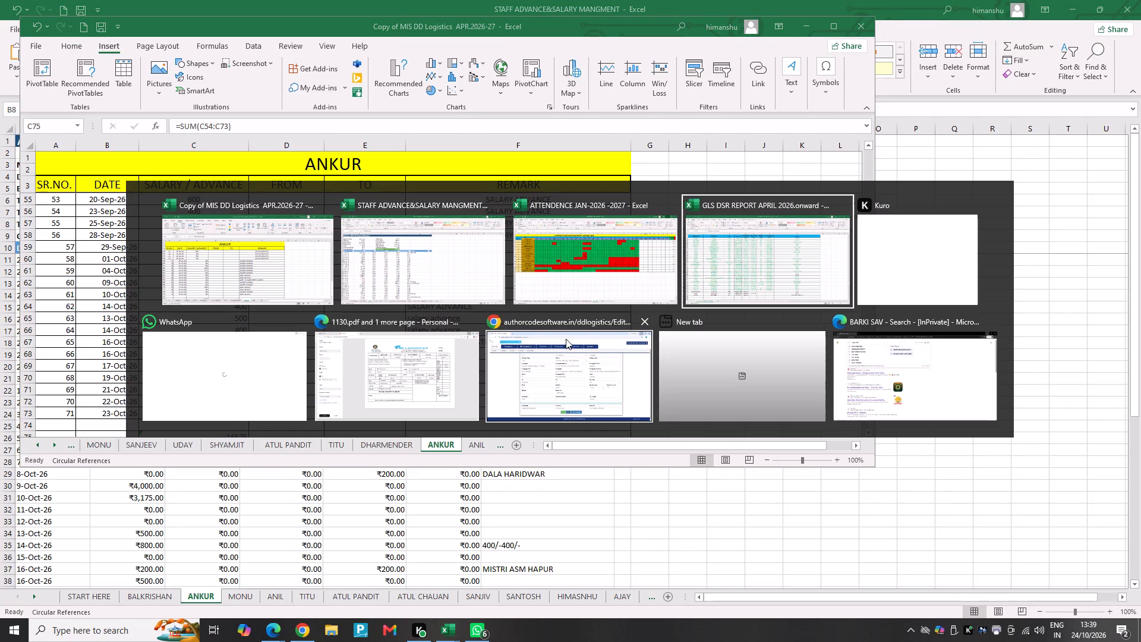
key("alt+Tab")
key("alt+Tab")
key("alt+Tab")
key("alt+Tab")
key("alt+Tab")
key("alt+Tab")
key("alt+Tab")
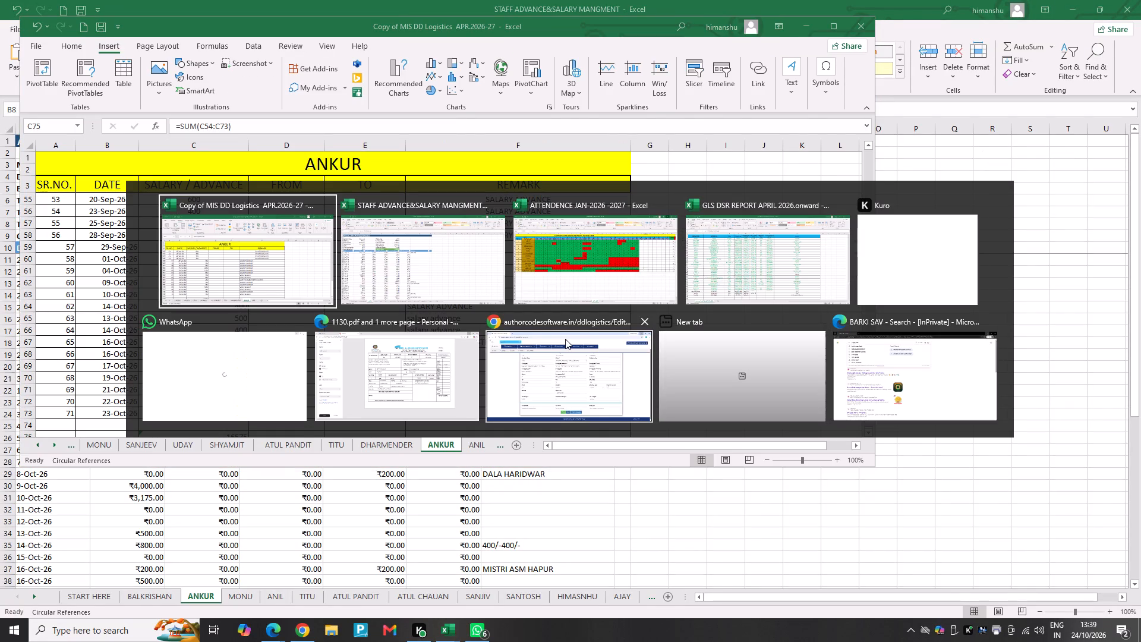
left_click(833, 23)
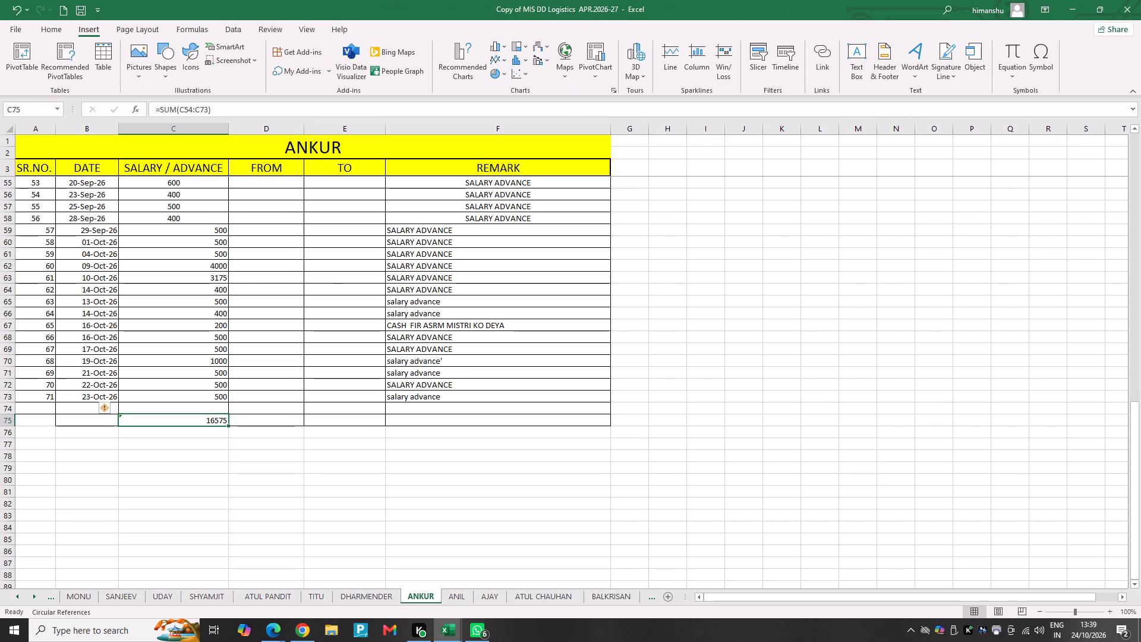
key("ctrl+f")
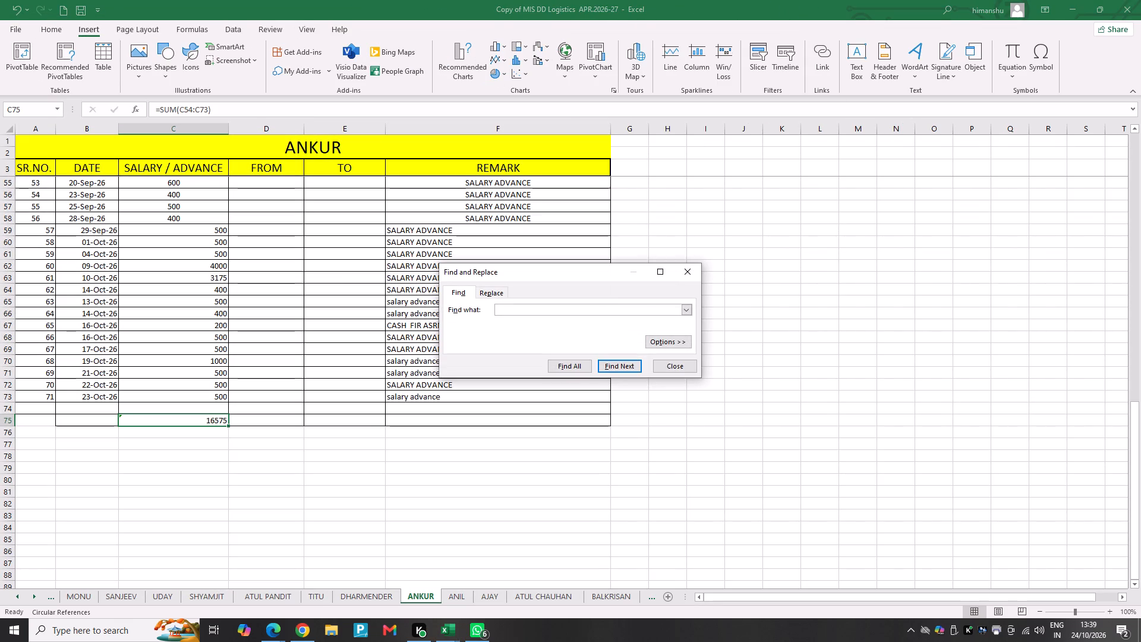
type("31")
type("75")
key("Return")
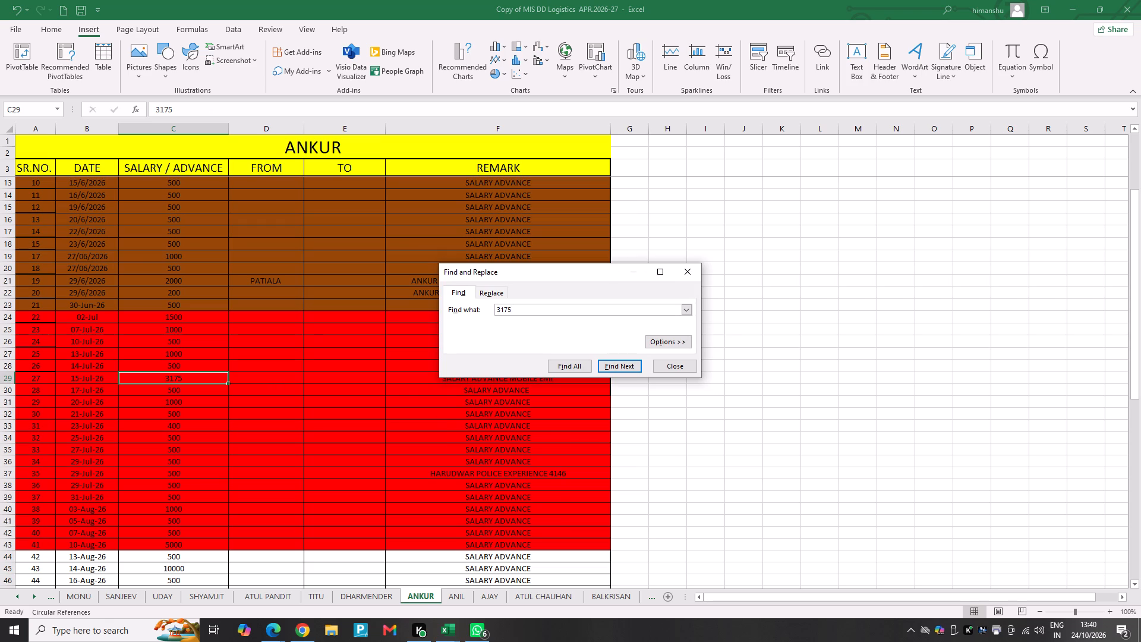
left_click(684, 267)
Clear the amount, remark and date of the 10-Oct-26 entry in row 63 of Ankur's sheet and save the workbook.
scroll(86, 520, "down", 13)
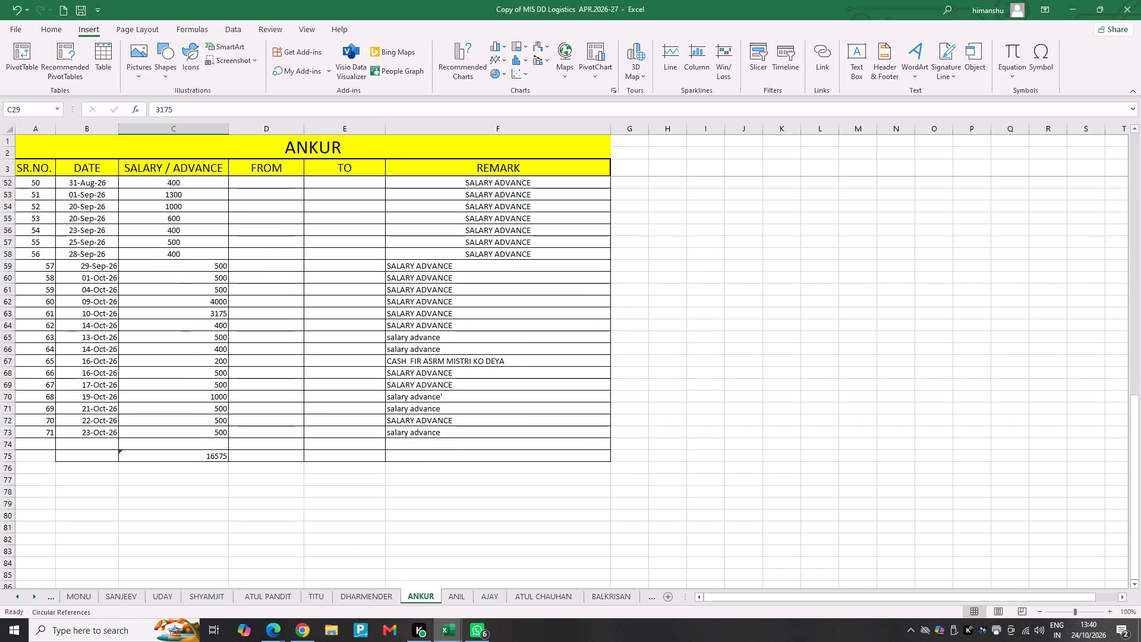
left_click(218, 314)
key("BackSpace")
key("Right")
key("Right")
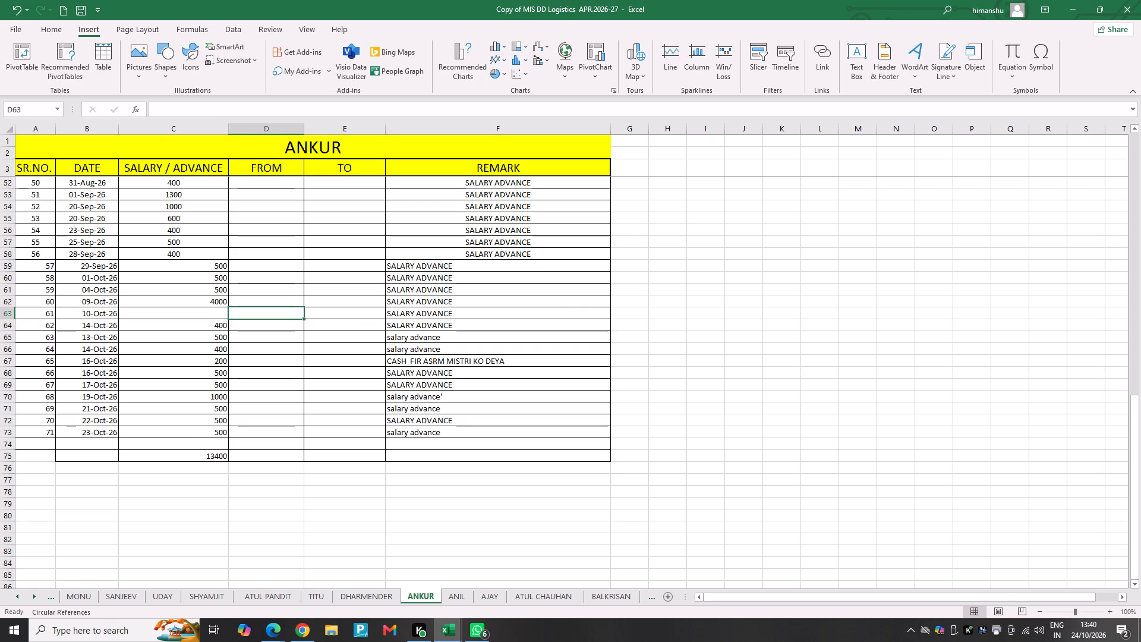
key("Right")
key("BackSpace")
key("Left")
key("Left")
key("Left")
key("Left")
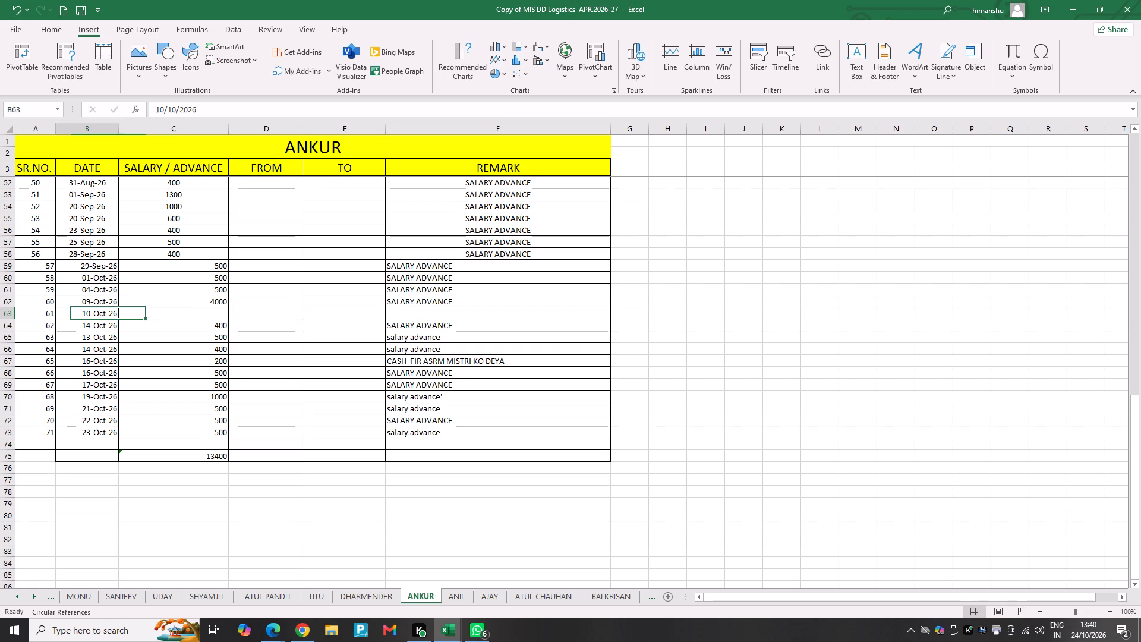
key("BackSpace")
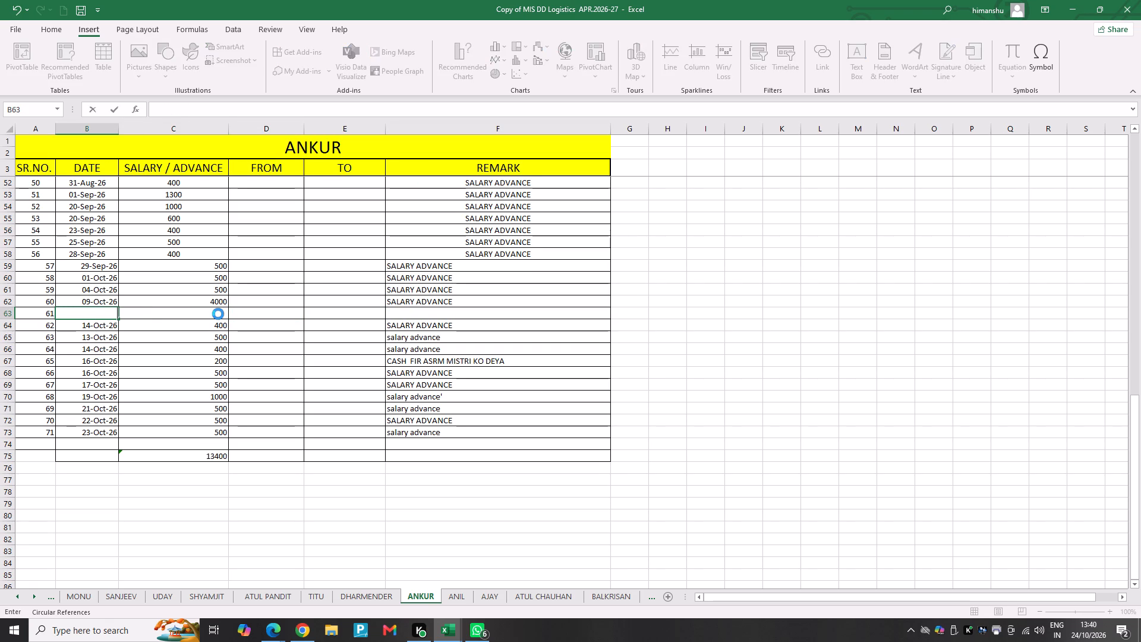
key("ctrl+s")
Return to the settlement workbook and set Ankur's Advance Given for 10-Oct-26 in B31 to 0.
left_click(1077, 12)
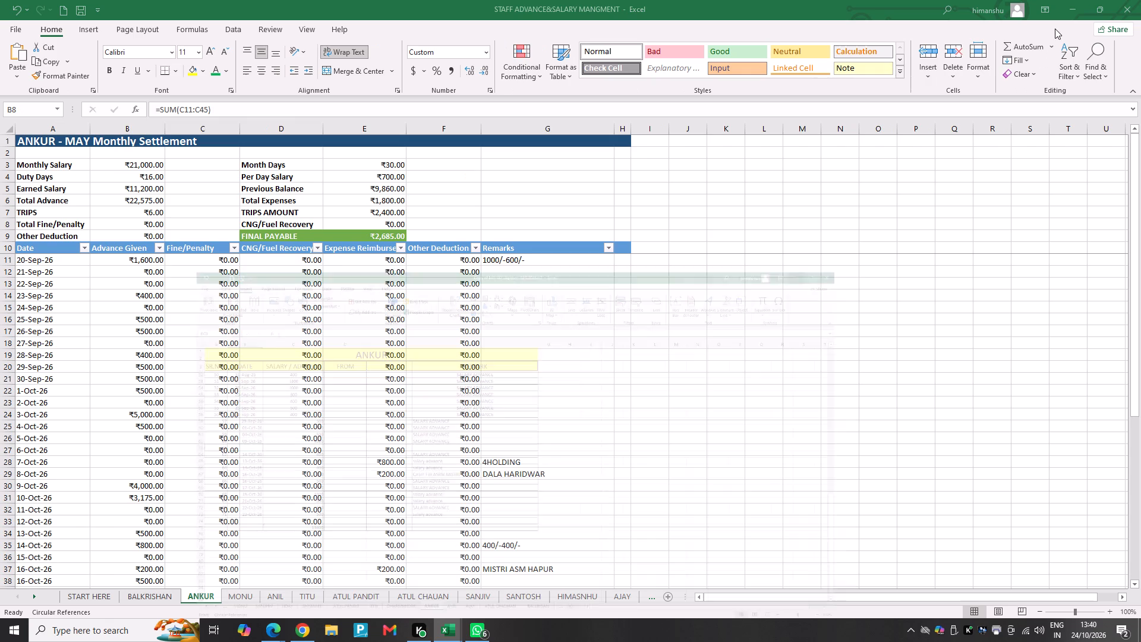
scroll(133, 438, "down", 1)
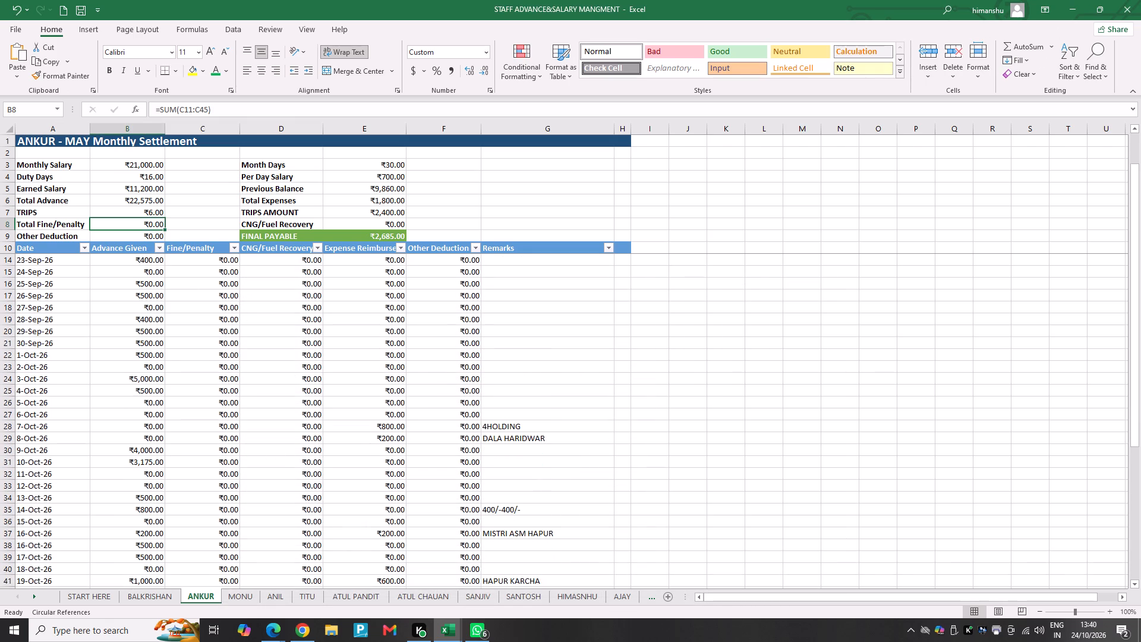
left_click(139, 459)
key("0")
key("Return")
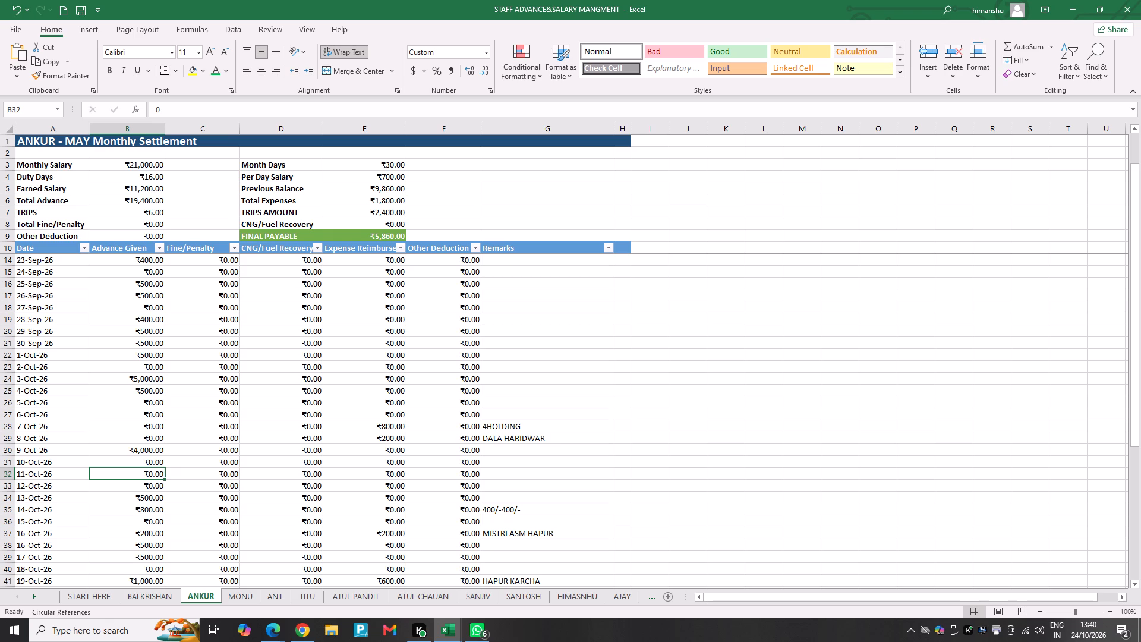
Copy the DD LOGISTICS signature block from A44 on the HIMASNHU sheet into A49 on the ANKUR sheet.
scroll(1063, 455, "down", 5)
scroll(588, 509, "down", 2)
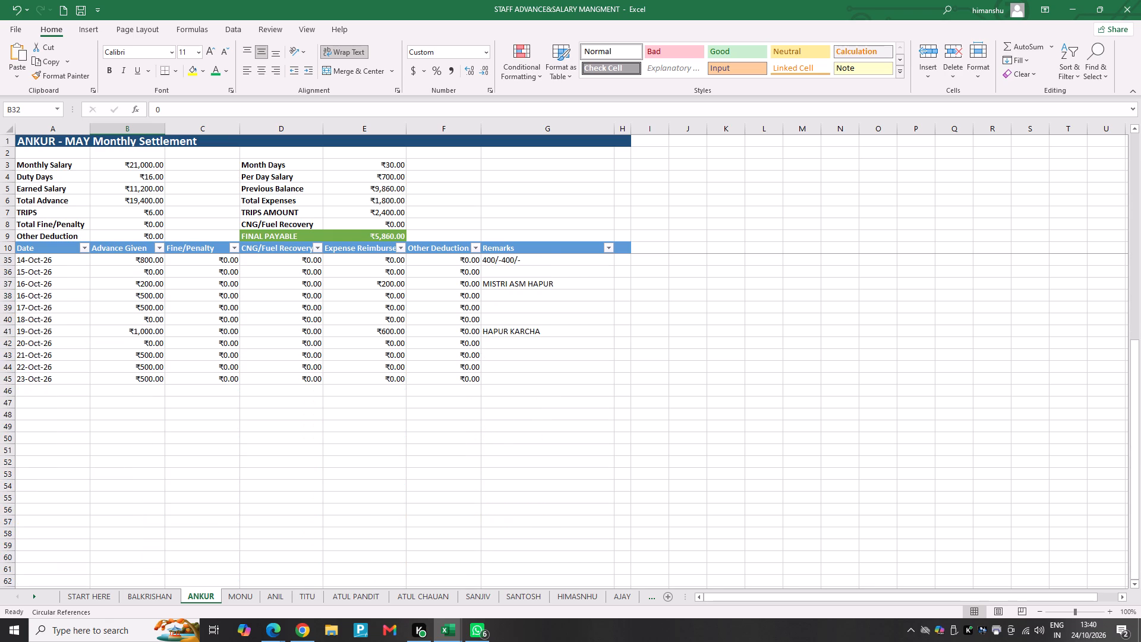
left_click(12, 383)
left_click(235, 592)
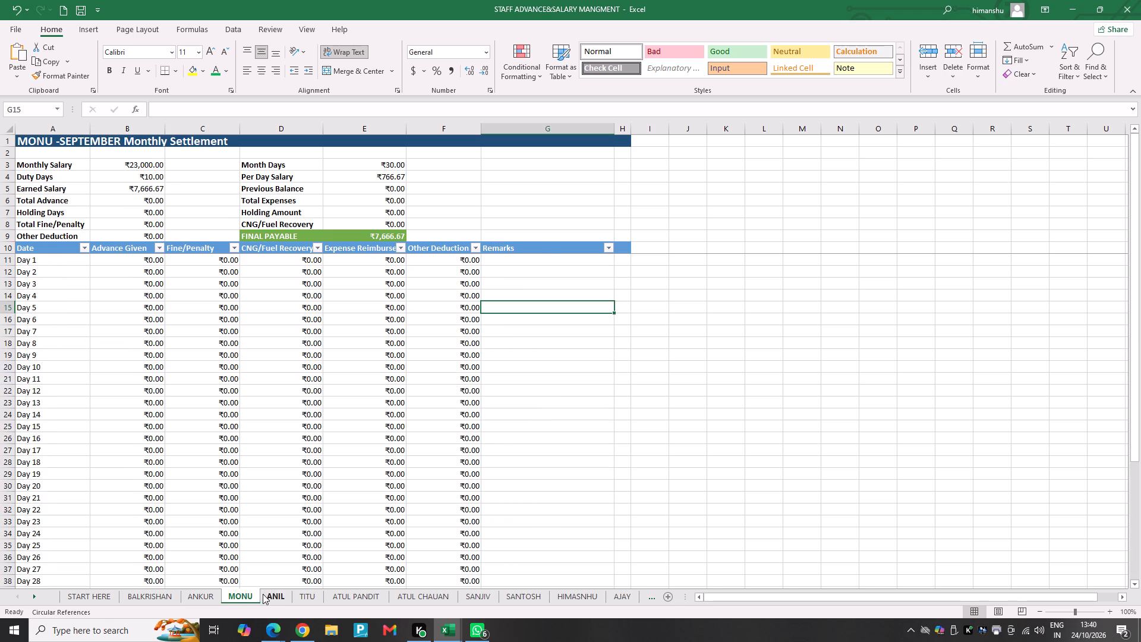
scroll(273, 571, "down", 5)
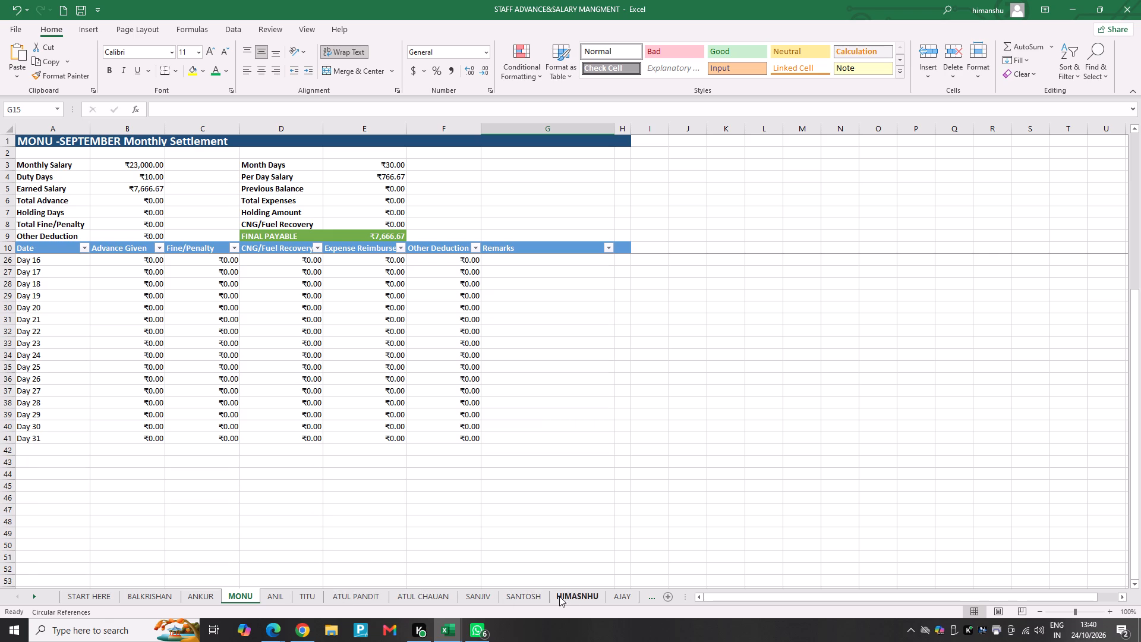
left_click(576, 598)
left_click(25, 523)
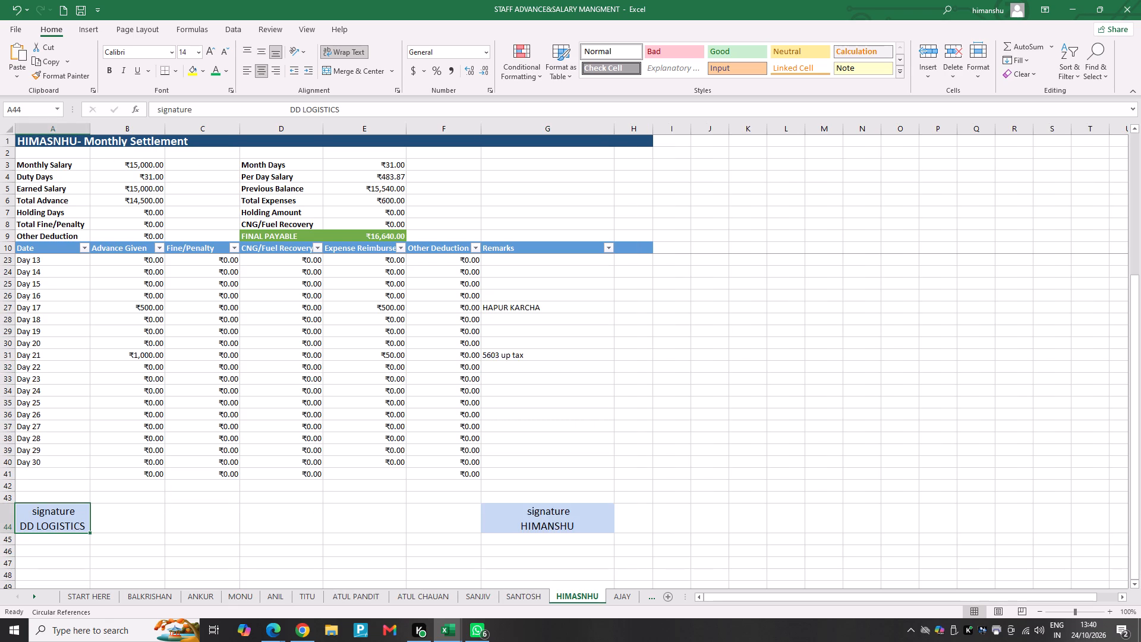
key("ctrl+c")
left_click(200, 601)
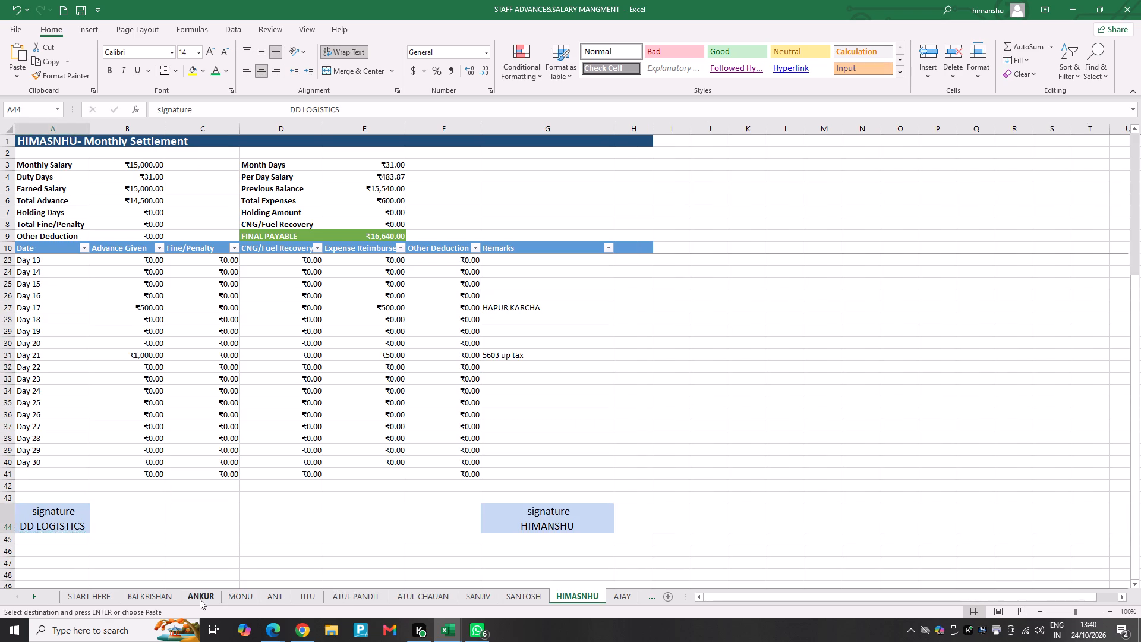
left_click(51, 430)
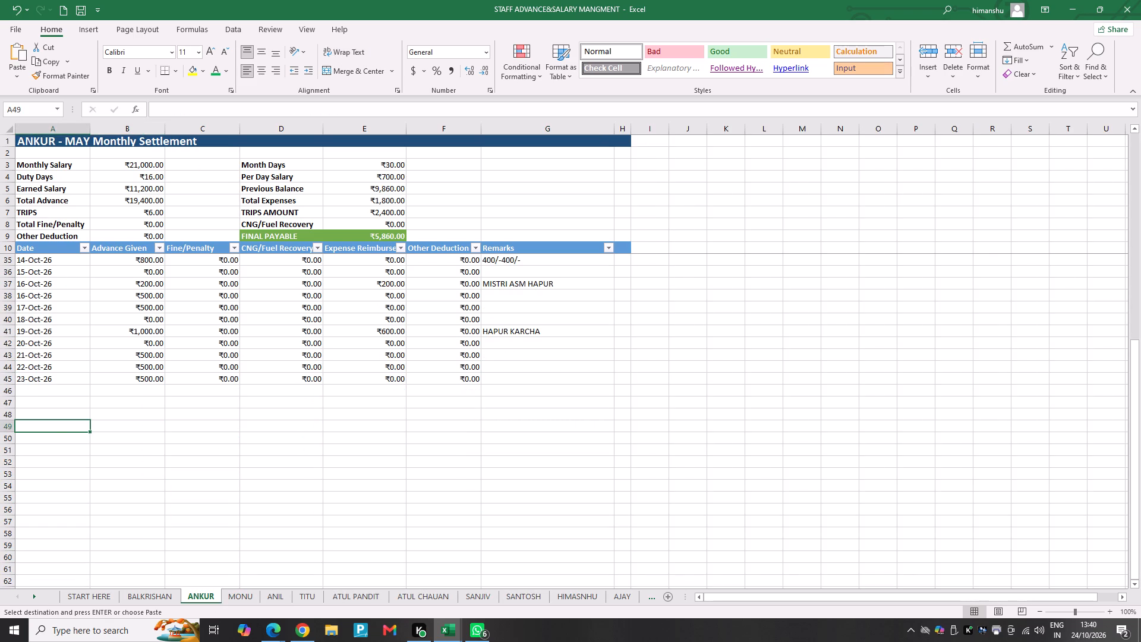
key("ctrl+v")
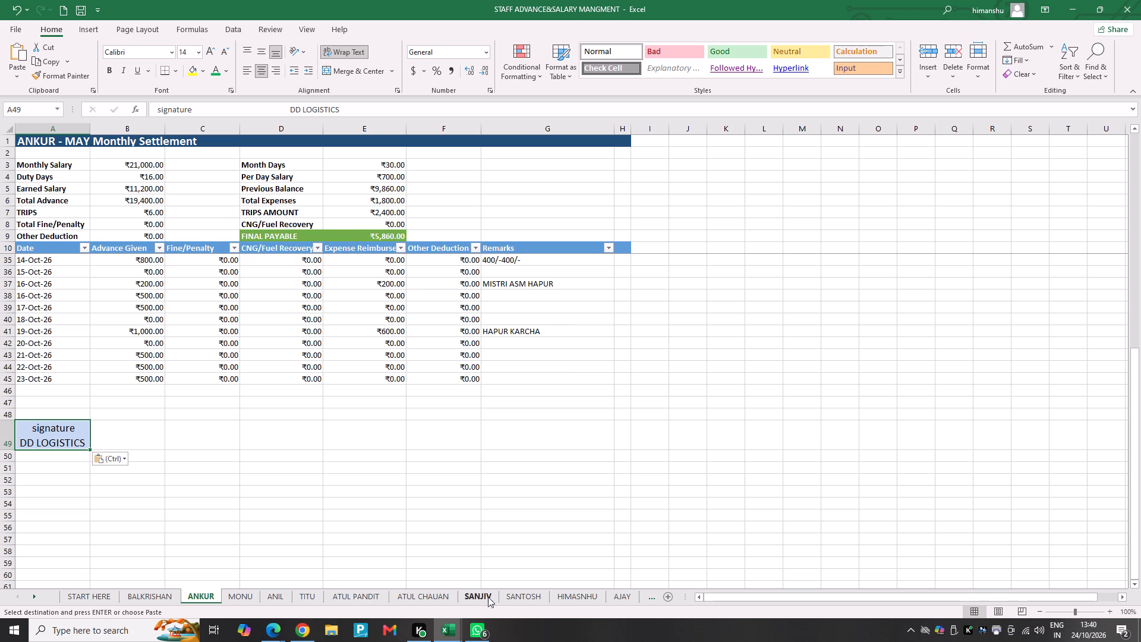
Paste the copied DD LOGISTICS signature block over the employee signature in G44 on the HIMASNHU sheet.
left_click(594, 597)
left_click(527, 524)
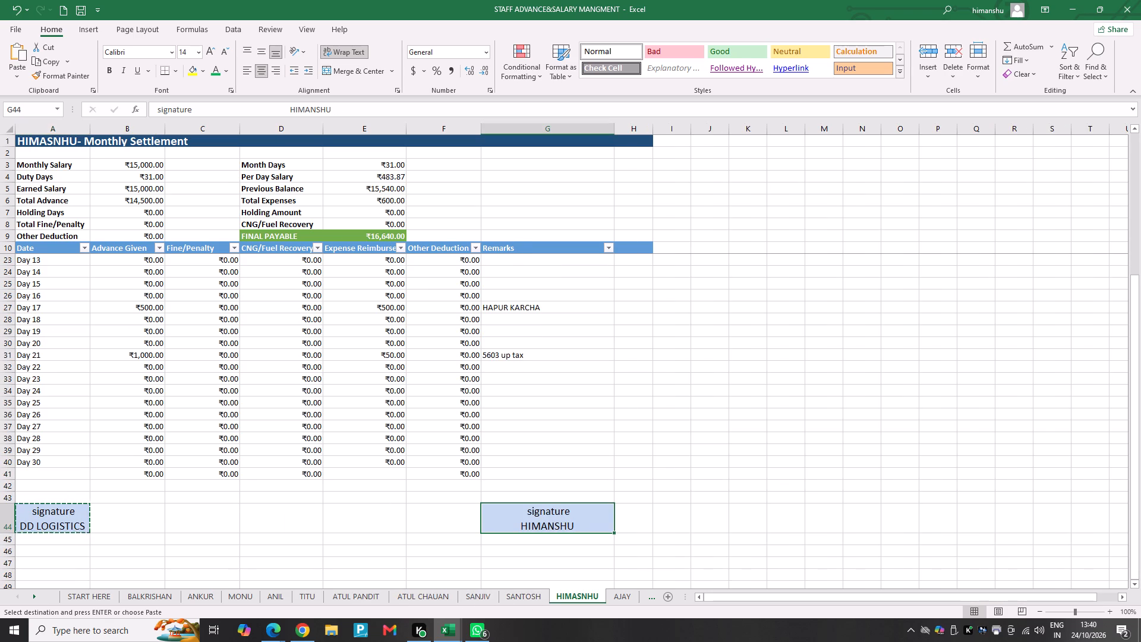
key("ctrl+v")
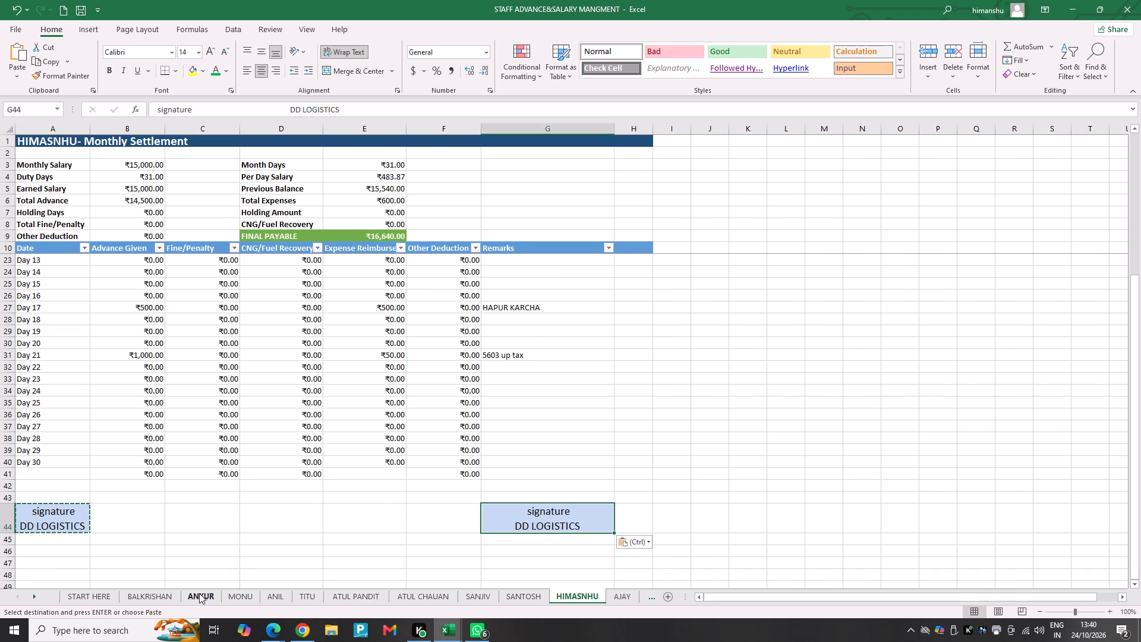
Paste the DD LOGISTICS signature block into G49 on the ANKUR sheet, below the Remarks column.
left_click(199, 593)
left_click(490, 440)
left_click(447, 452)
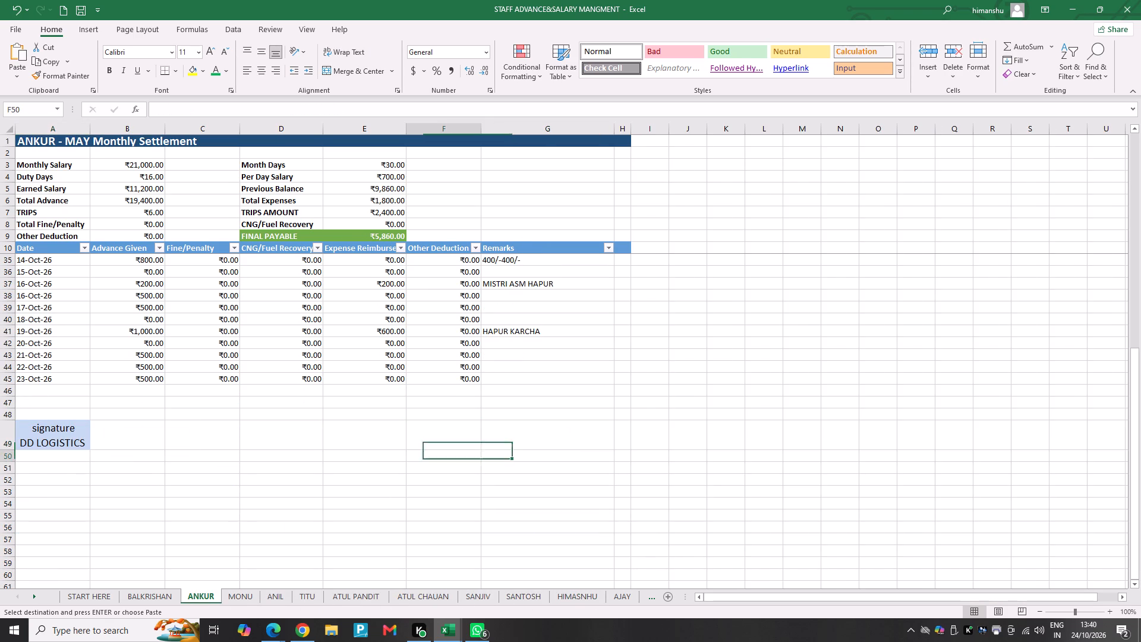
left_click(526, 436)
key("ctrl+v")
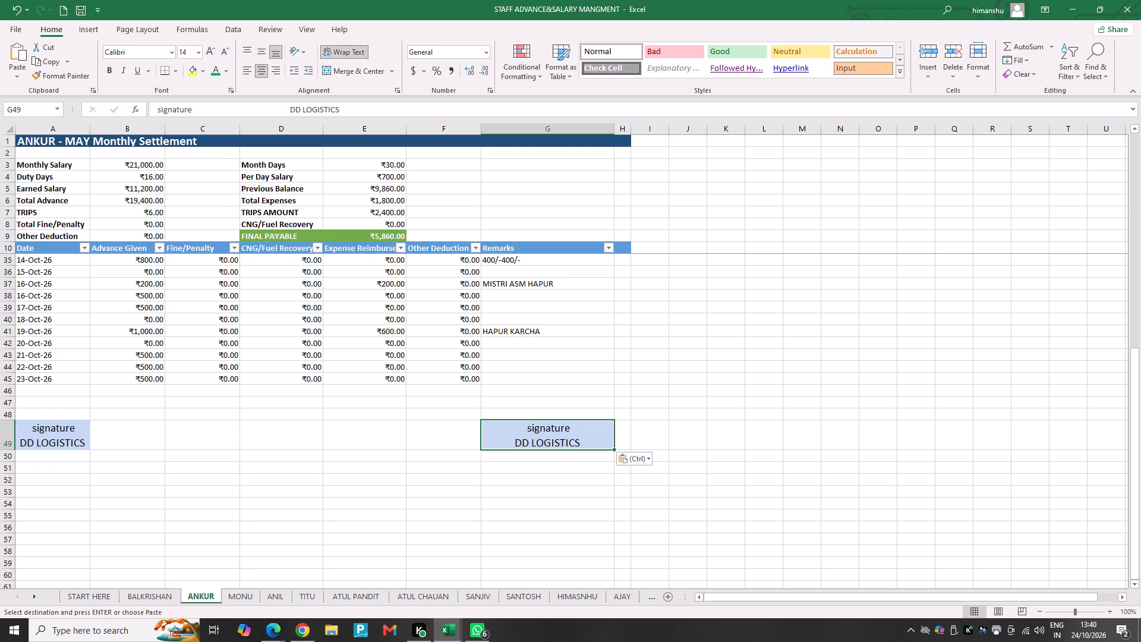
Replace DD LOGISTICS with ANKUR beneath the word signature in G49 on the ANKUR sheet.
double_click(582, 425)
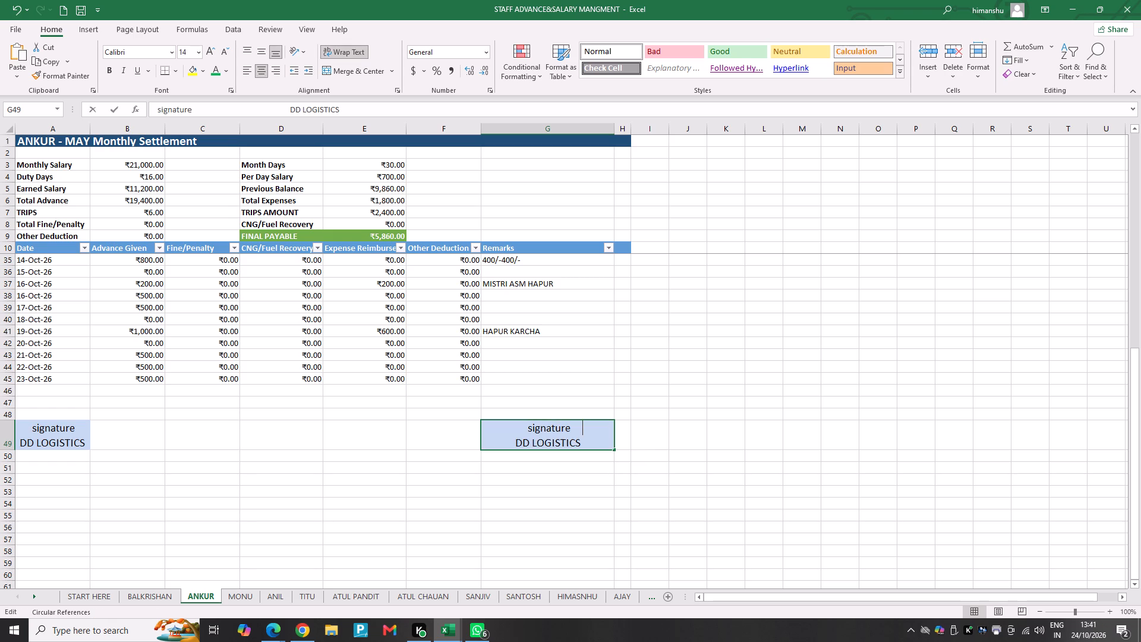
left_click(595, 428)
left_click(591, 446)
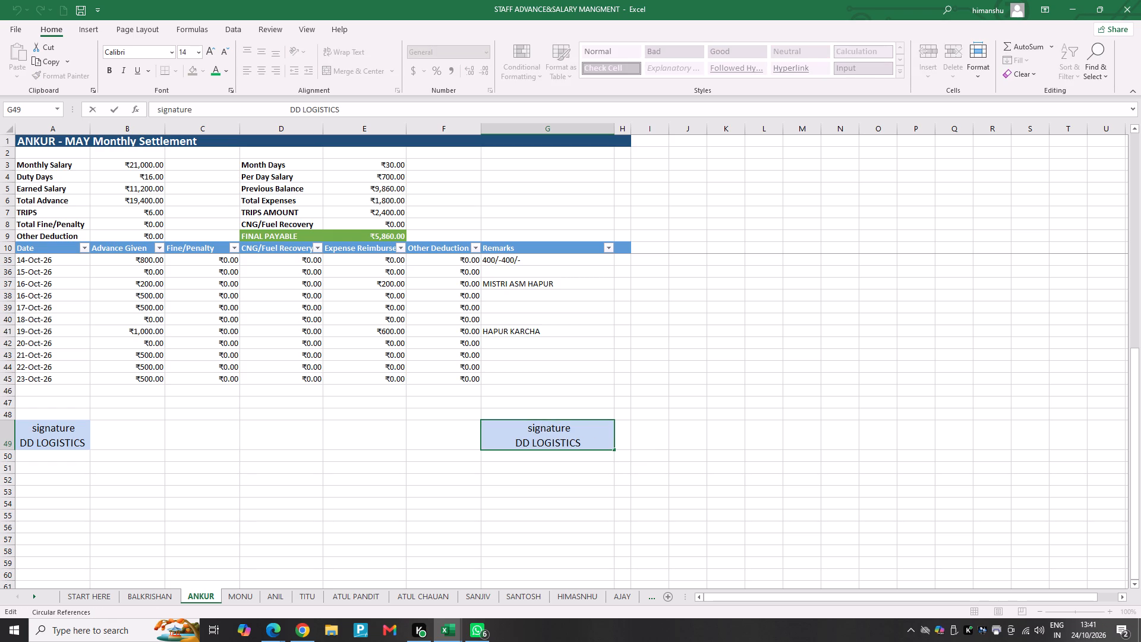
key("BackSpace")
key("BackSpace")
key("BackSpace")
key("BackSpace")
key("BackSpace")
key("BackSpace")
key("BackSpace")
key("BackSpace")
key("BackSpace")
key("BackSpace")
key("BackSpace")
key("BackSpace")
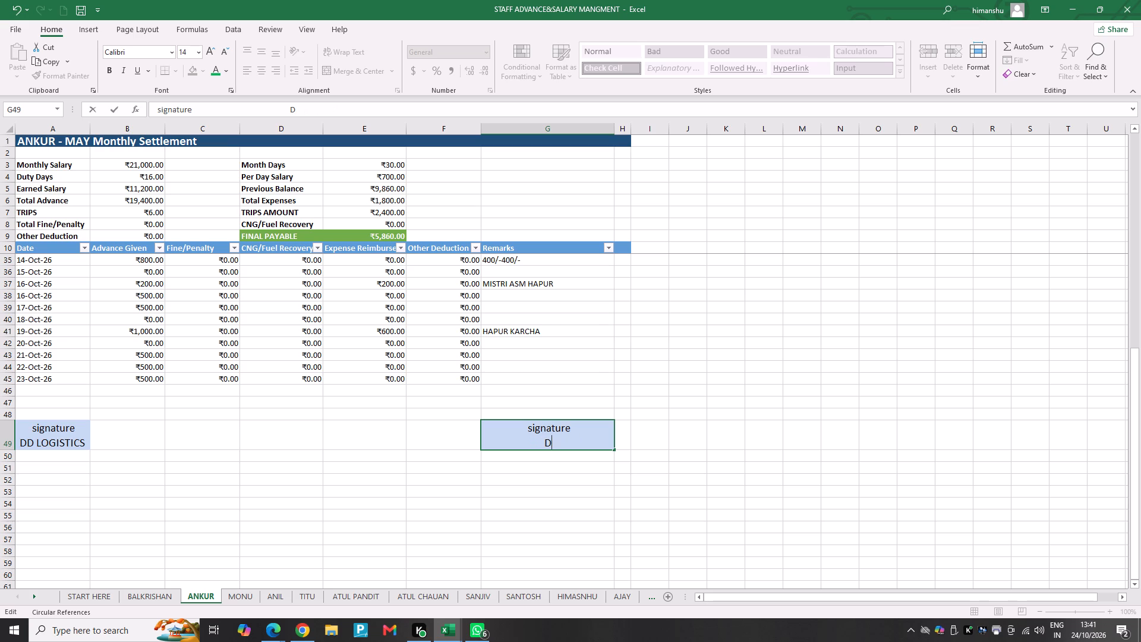
key("BackSpace")
type("ANKUR")
key("BackSpace")
key("BackSpace")
key("BackSpace")
key("BackSpace")
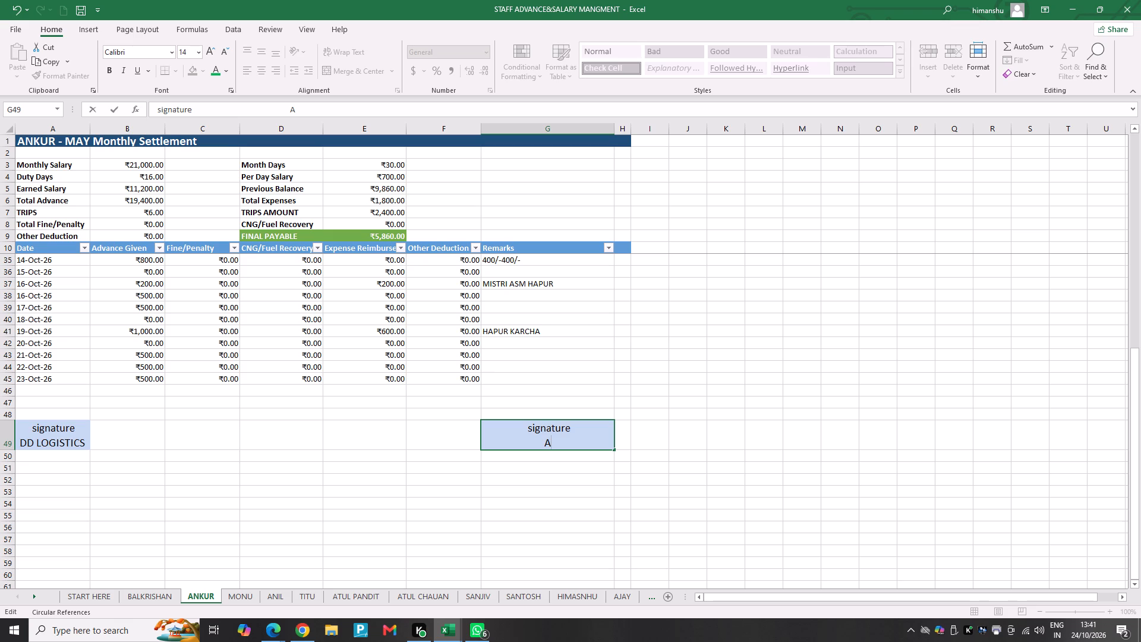
type("NKUR")
key("Return")
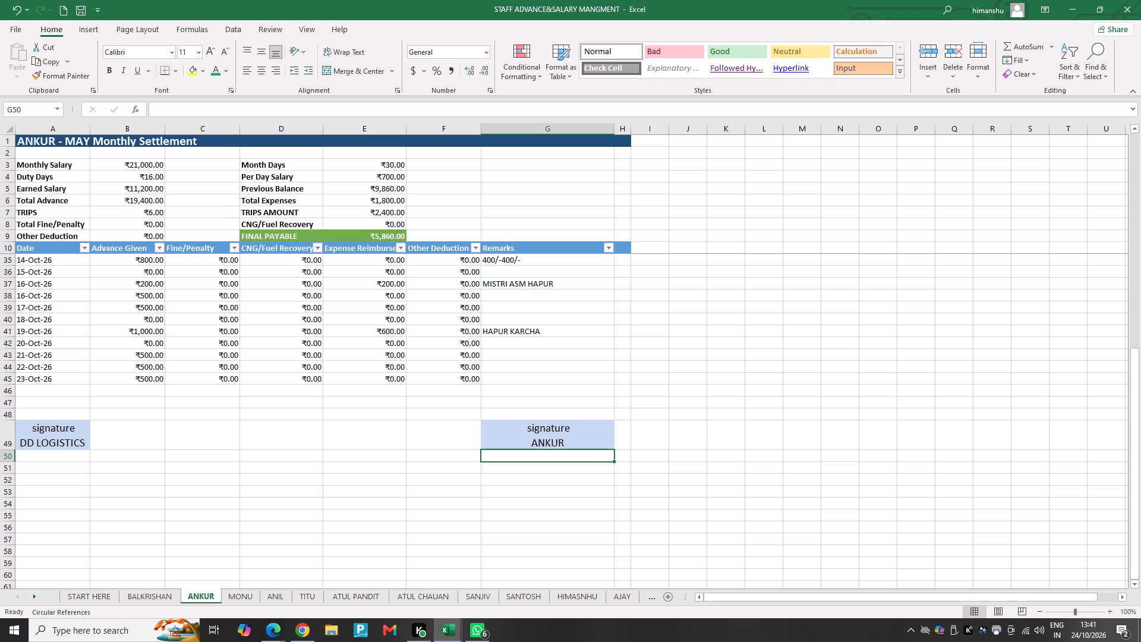
Enter the note "NOTE KARCHA NOT ADDED MONTH JUNE,JULY,AUGEST" in A51 on the ANKUR sheet, below the DD LOGISTICS signature.
scroll(187, 458, "up", 3)
scroll(187, 458, "down", 3)
left_click(70, 470)
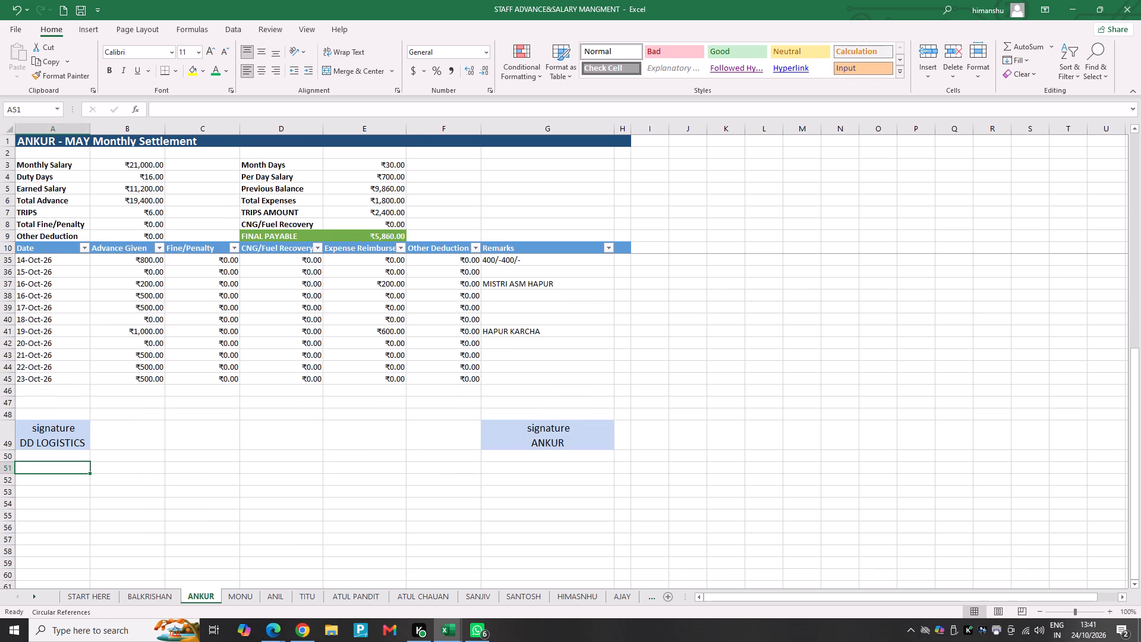
type("NOTE")
key("space")
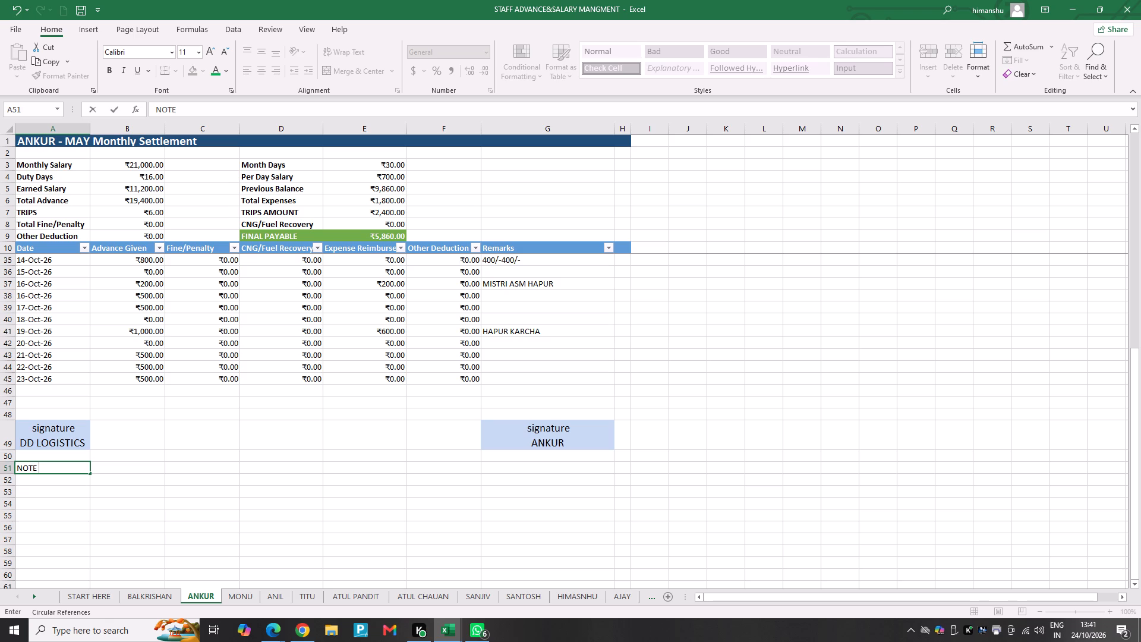
type("KA")
type("RCH")
type("A NOT A")
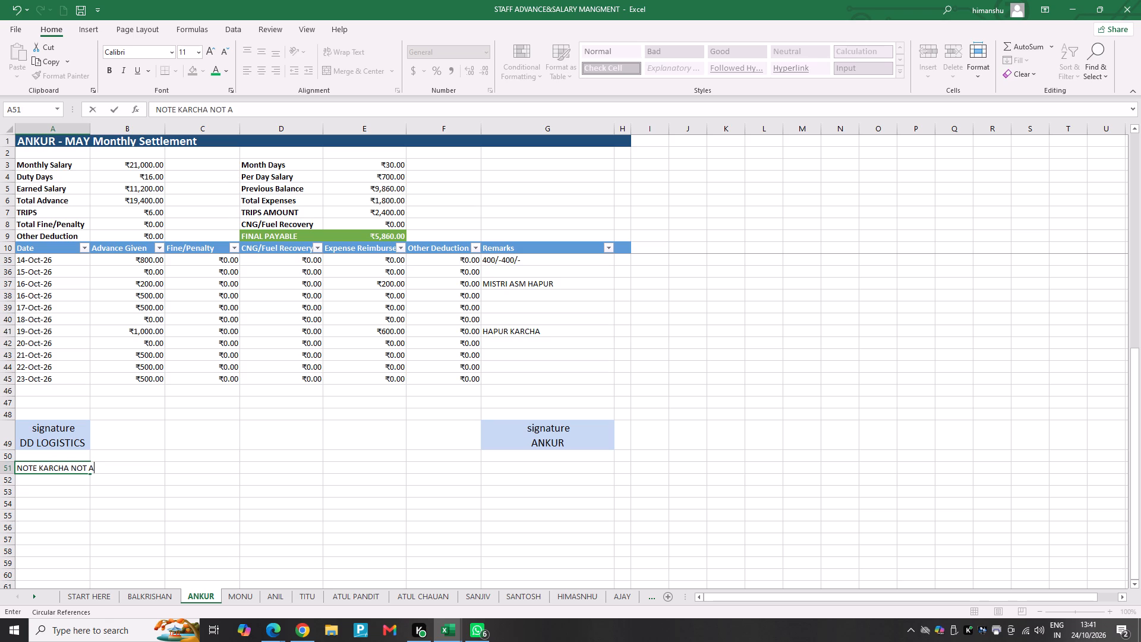
type("DDW")
key("BackSpace")
type("ED")
key("space")
key("BackSpace")
key("BackSpace")
key("BackSpace")
key("BackSpace")
key("d")
key("BackSpace")
key("BackSpace")
type("IDD")
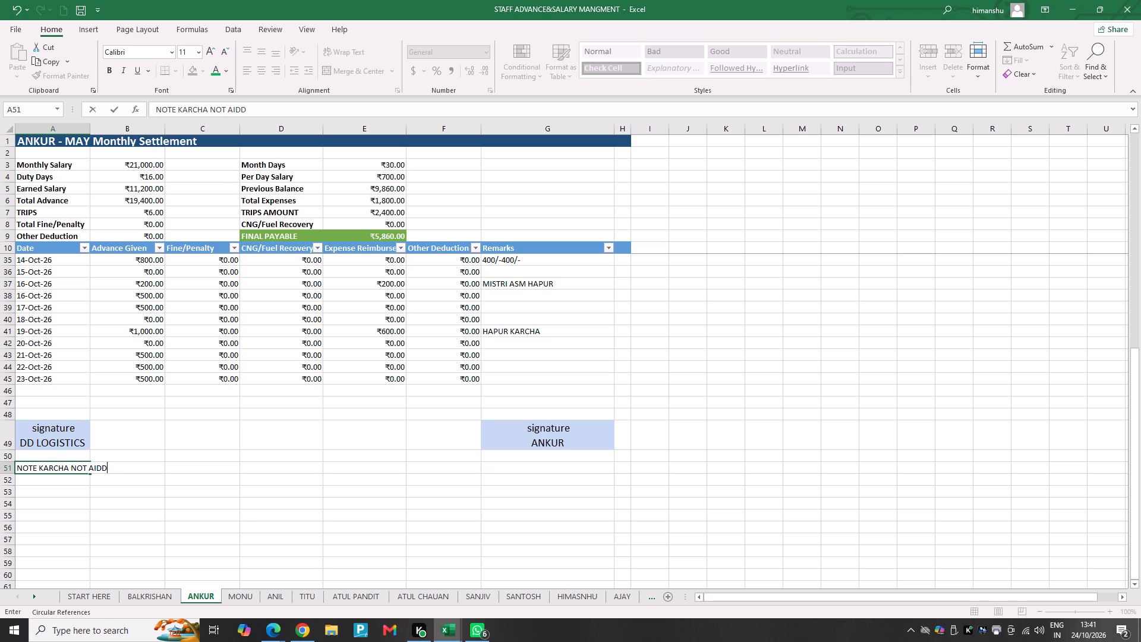
key("BackSpace")
key("BackSpace")
key("BackSpace")
type("ADD====")
key("BackSpace")
key("BackSpace")
key("BackSpace")
key("BackSpace")
key("BackSpace")
key("BackSpace")
key("BackSpace")
type("DDED")
key("space")
type("MOTHN")
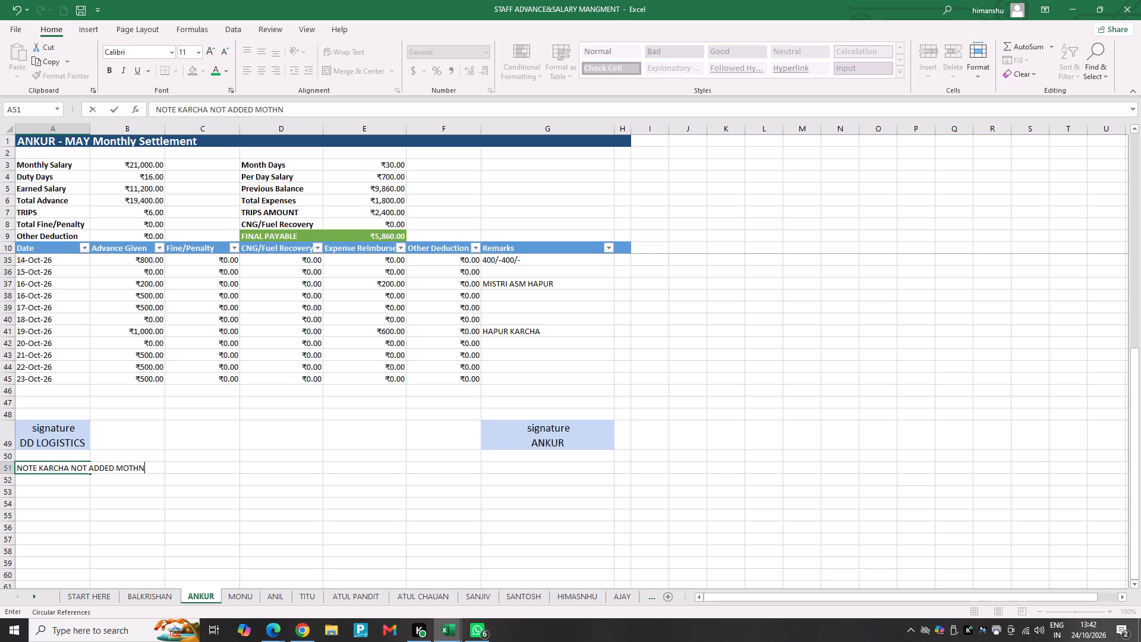
key("BackSpace")
key("BackSpace")
key("BackSpace")
type("NTH")
key("space")
type("JULY")
key("comma")
key("BackSpace")
key("BackSpace")
key("BackSpace")
key("BackSpace")
key("BackSpace")
type("JUNE")
key("comma")
type("JULY")
key("n")
key("BackSpace")
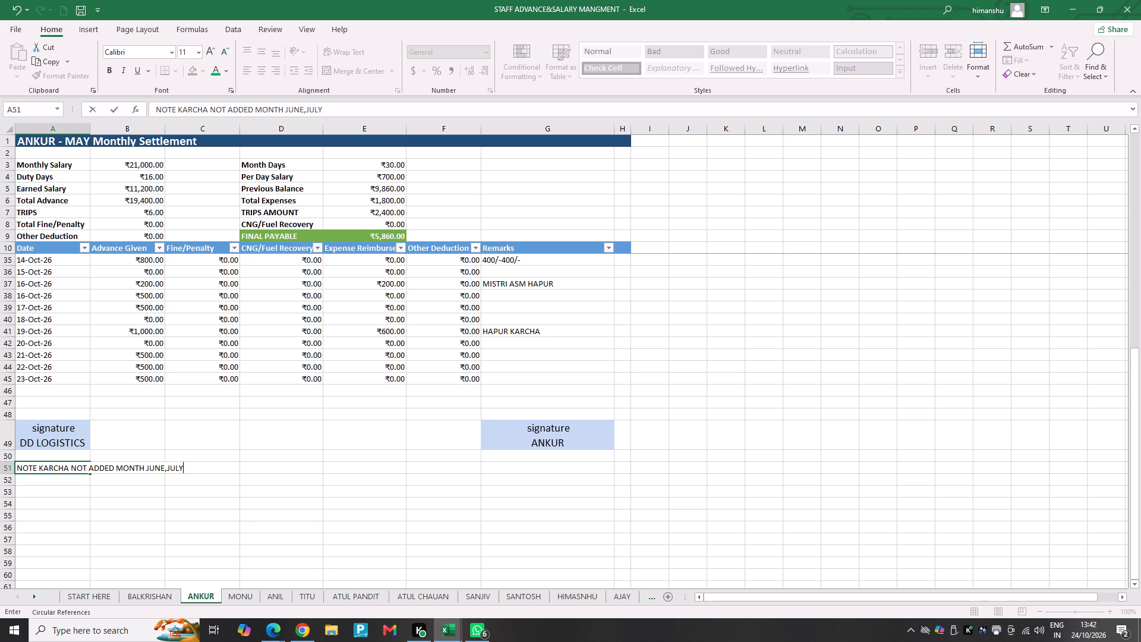
key("comma")
type("AUGEST")
key("Return")
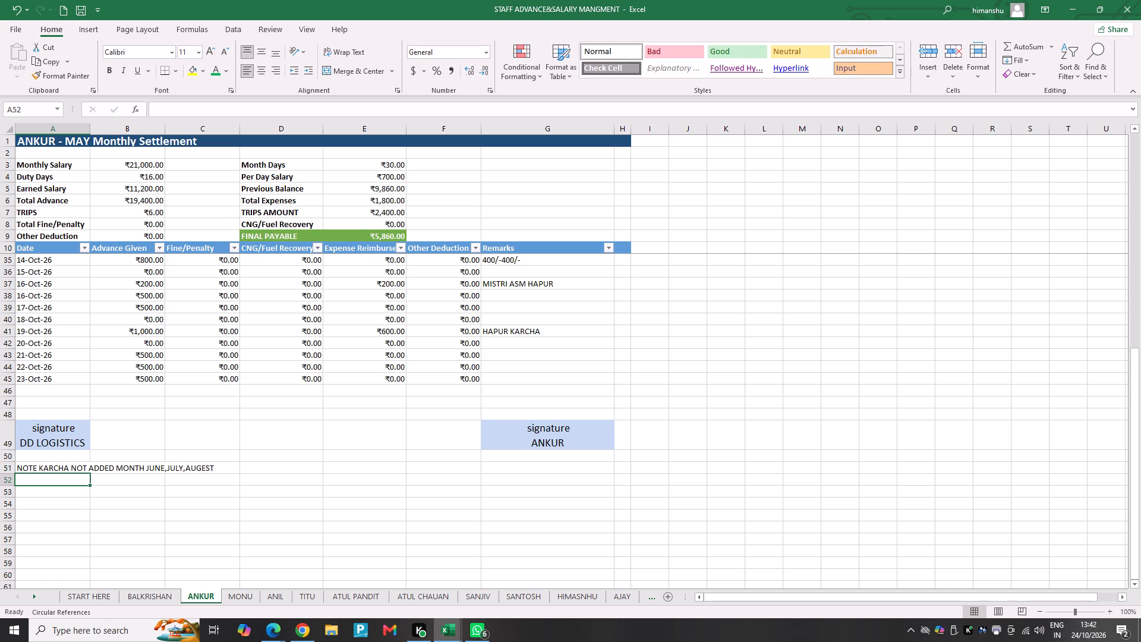
Make the entire note text in A51 bold and underlined.
left_click(223, 470)
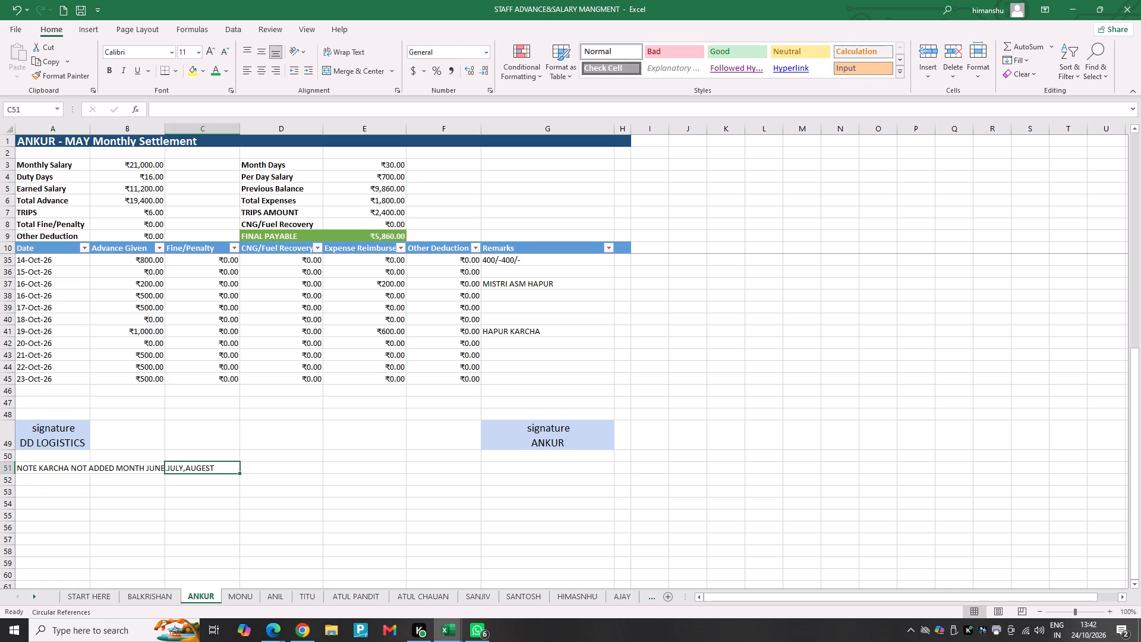
left_click(18, 466)
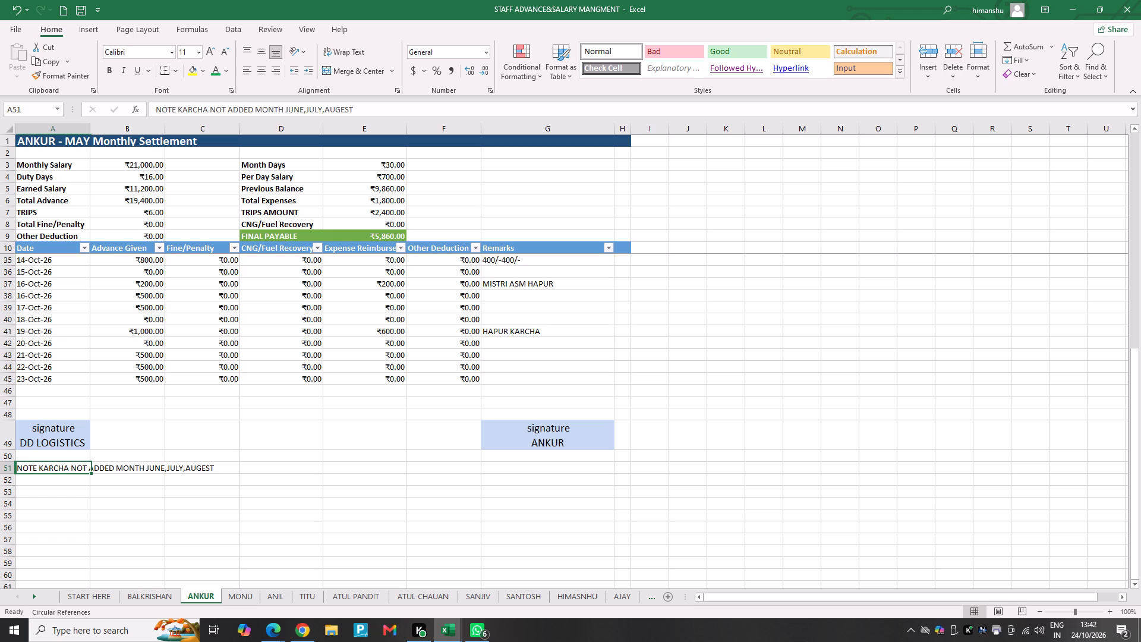
left_click(19, 468)
left_click_drag(19, 468, 191, 471)
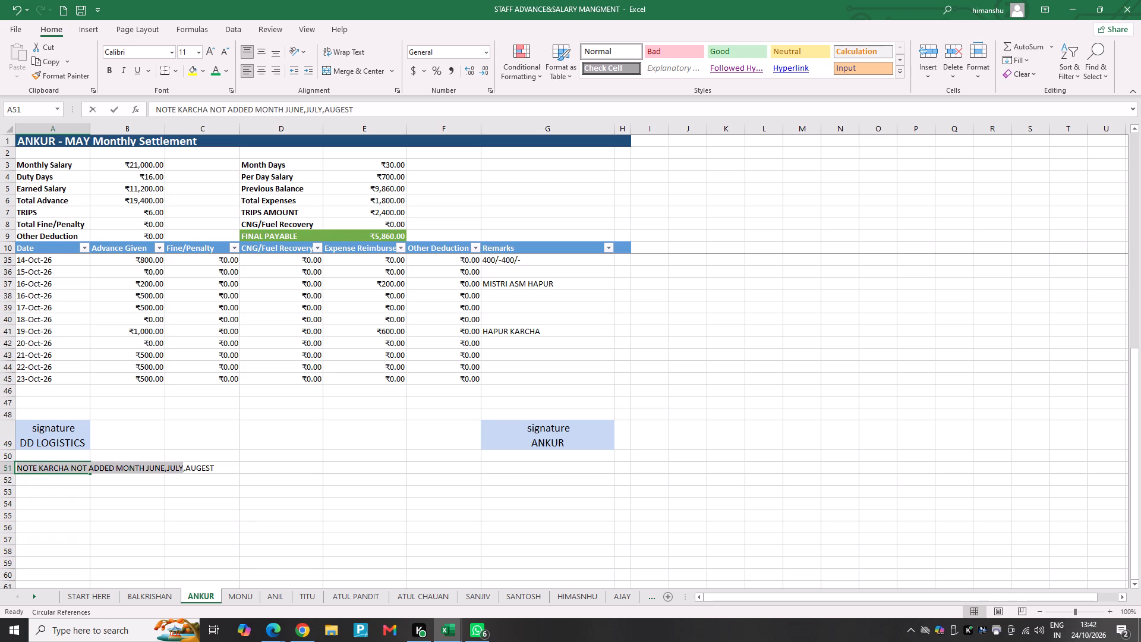
left_click_drag(191, 471, 228, 471)
left_click(264, 70)
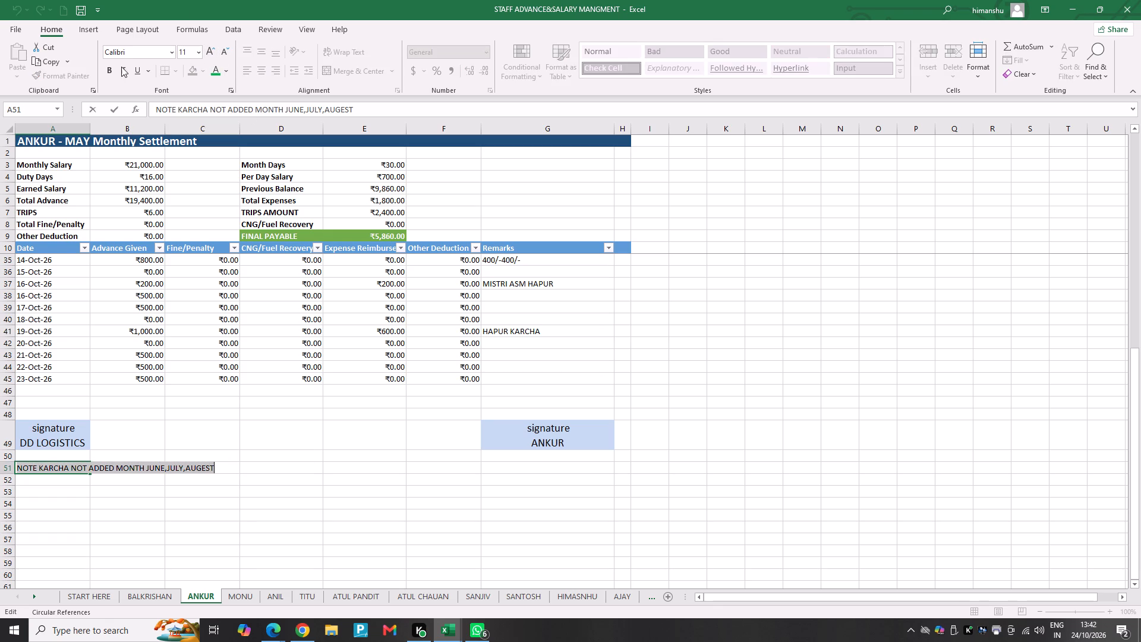
left_click(106, 67)
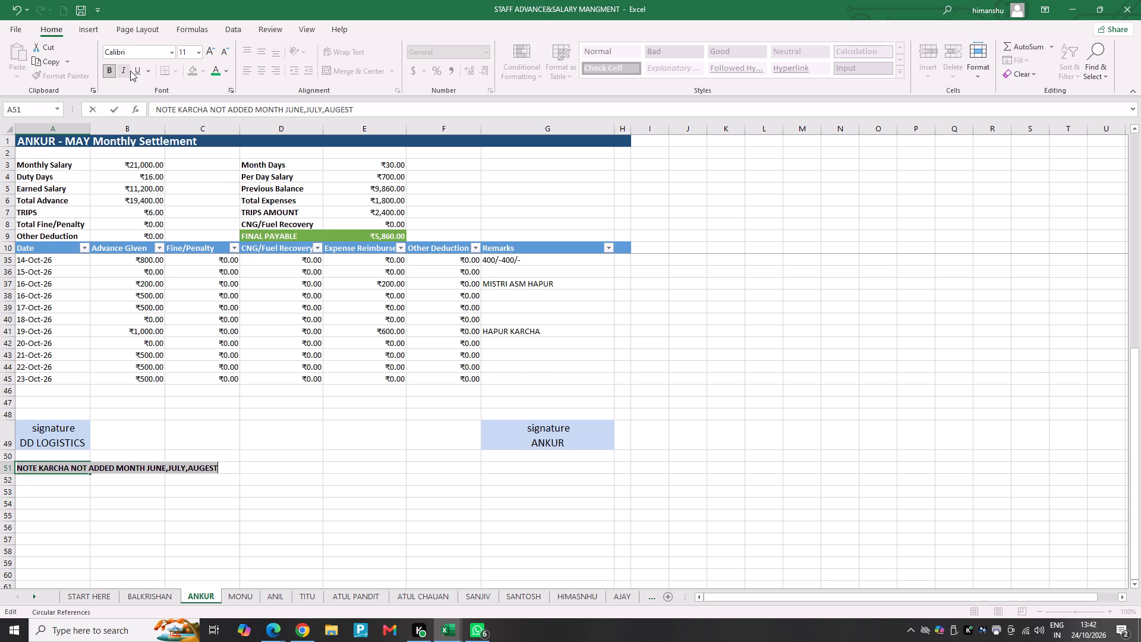
left_click(135, 71)
left_click(394, 440)
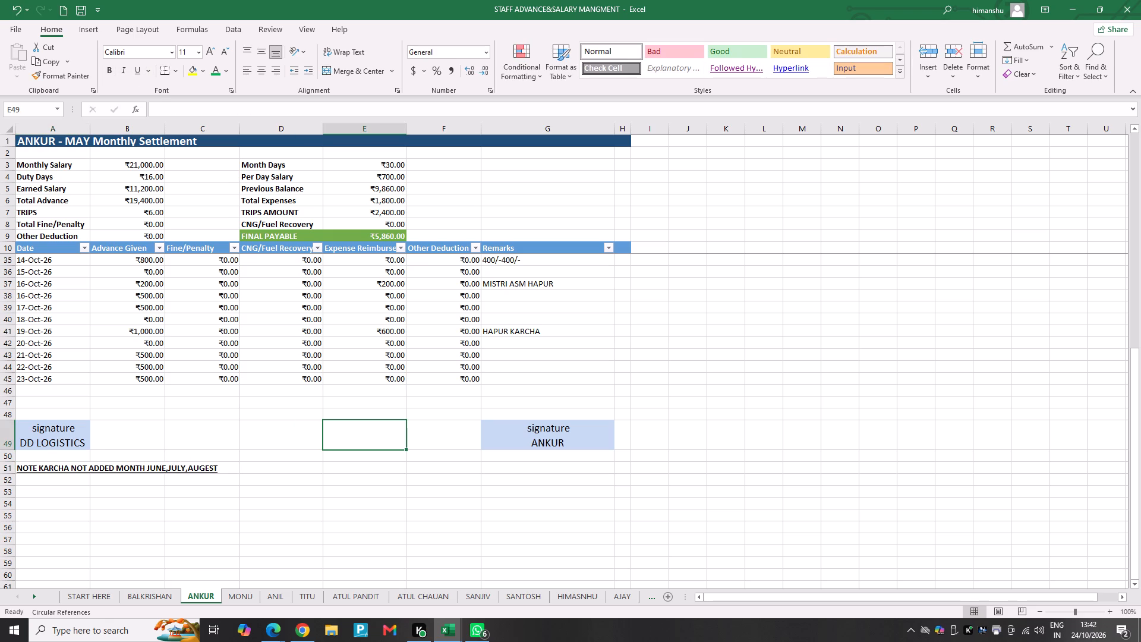
Save the STAFF ADVANCE&SALARY MANGMENT workbook.
key("ctrl+s")
key("ctrl+s")
key("ctrl+s")
key("ctrl+s")
Open the print settings and preview for the ANKUR sheet.
scroll(291, 495, "up", 7)
key("ctrl+p")
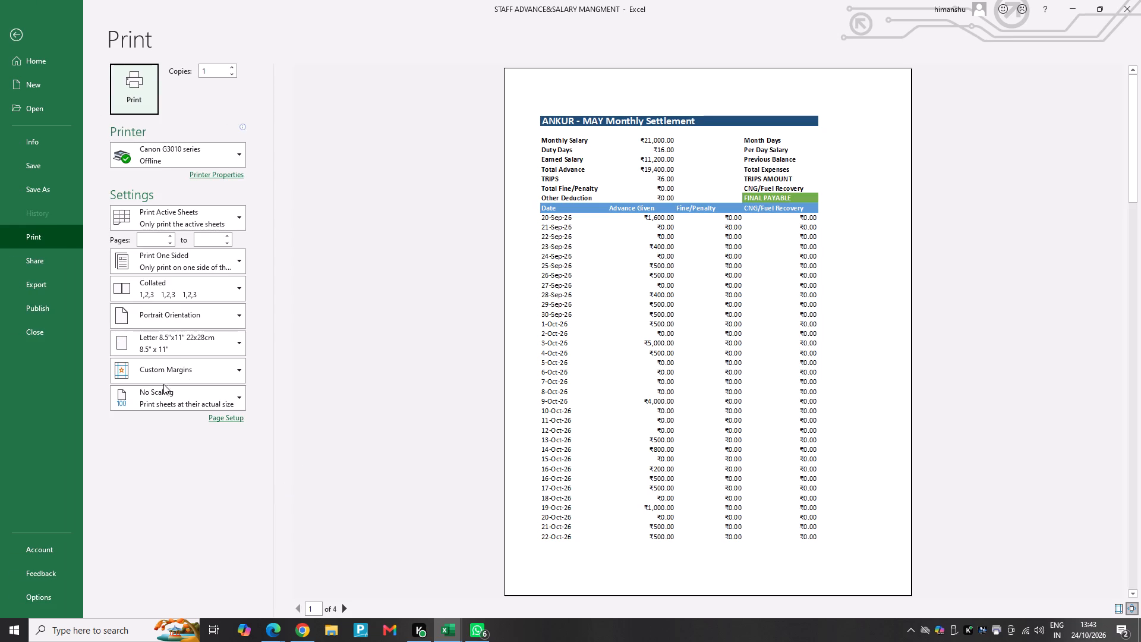
Set the printout to fit the sheet on one page and apply the last custom margins setting.
left_click(165, 393)
left_click(173, 462)
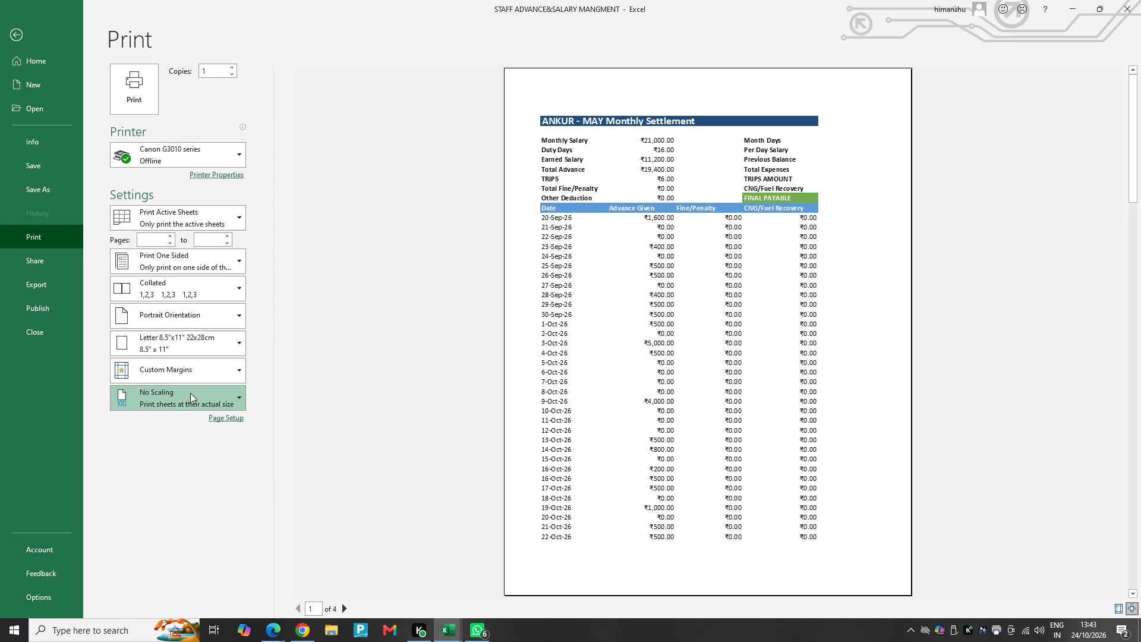
left_click(197, 371)
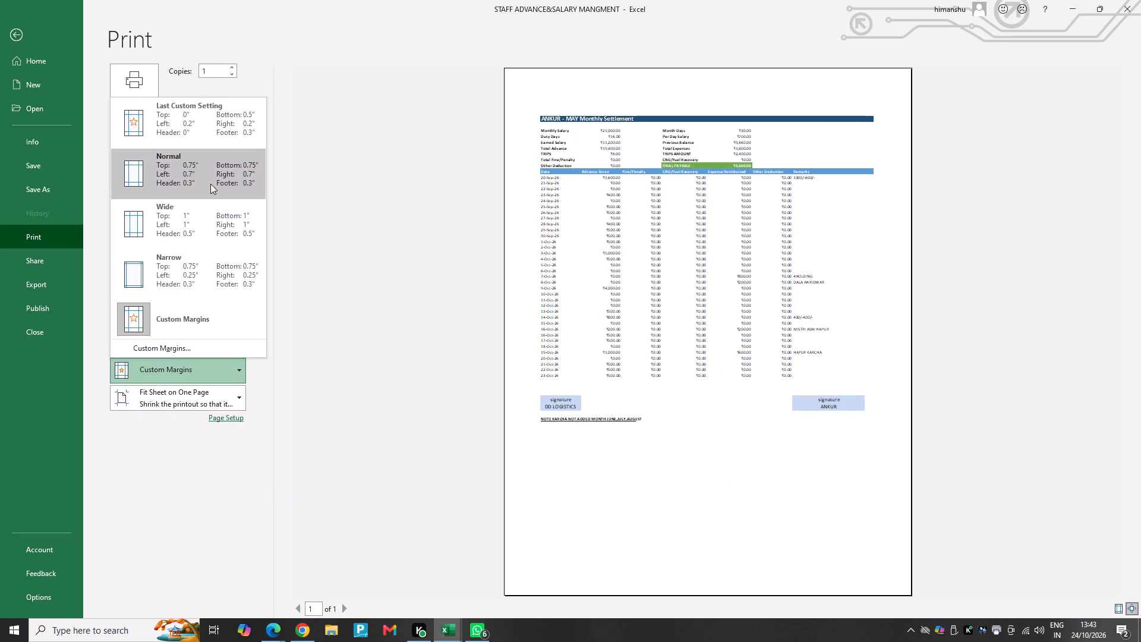
left_click(229, 119)
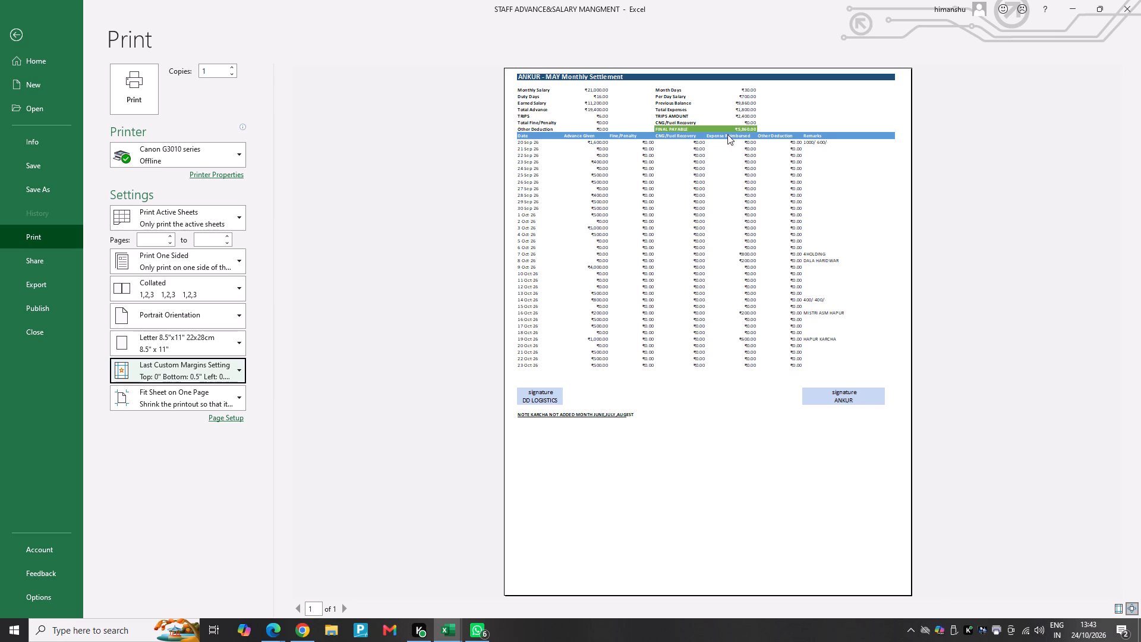
Disconnect the computer from the Airtel_mano_2881 Wi-Fi network.
left_click(1032, 632)
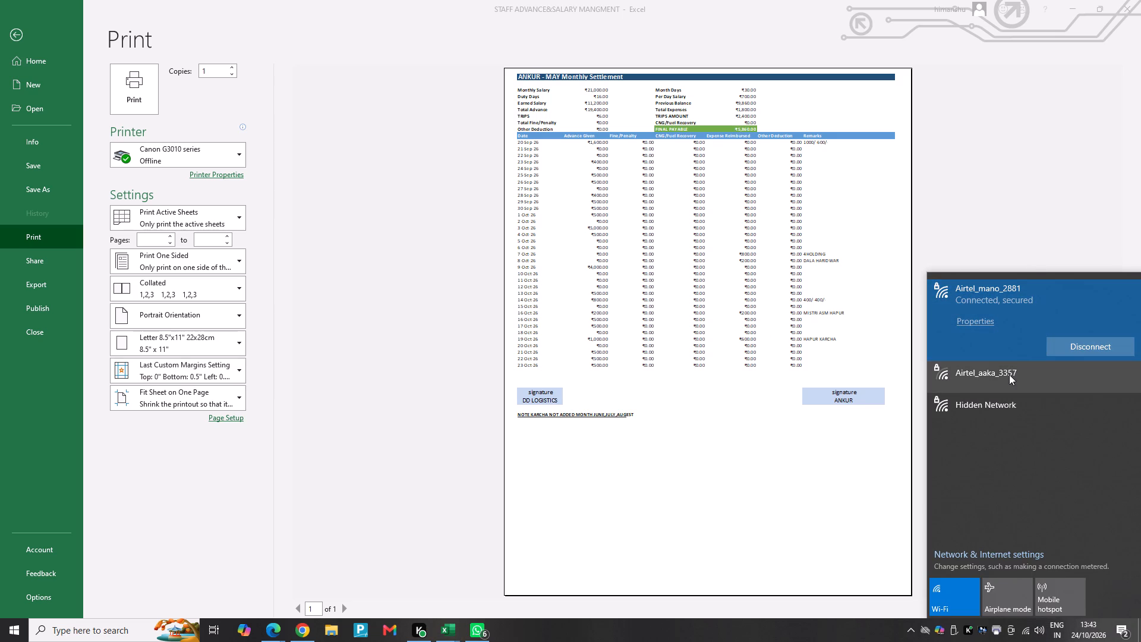
left_click(1065, 351)
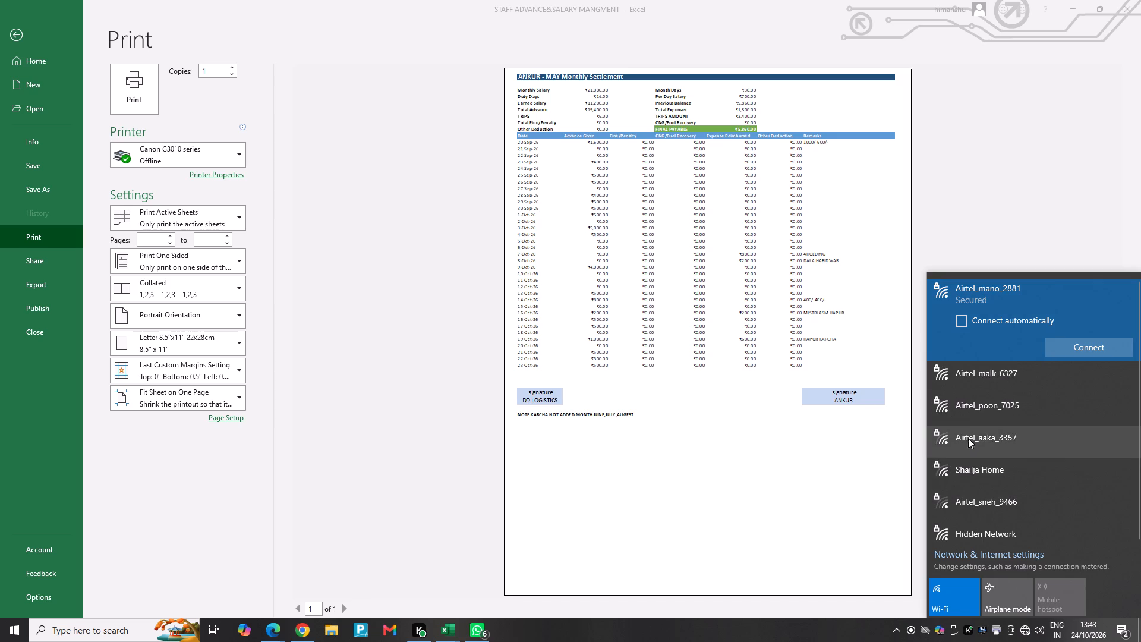
left_click(868, 479)
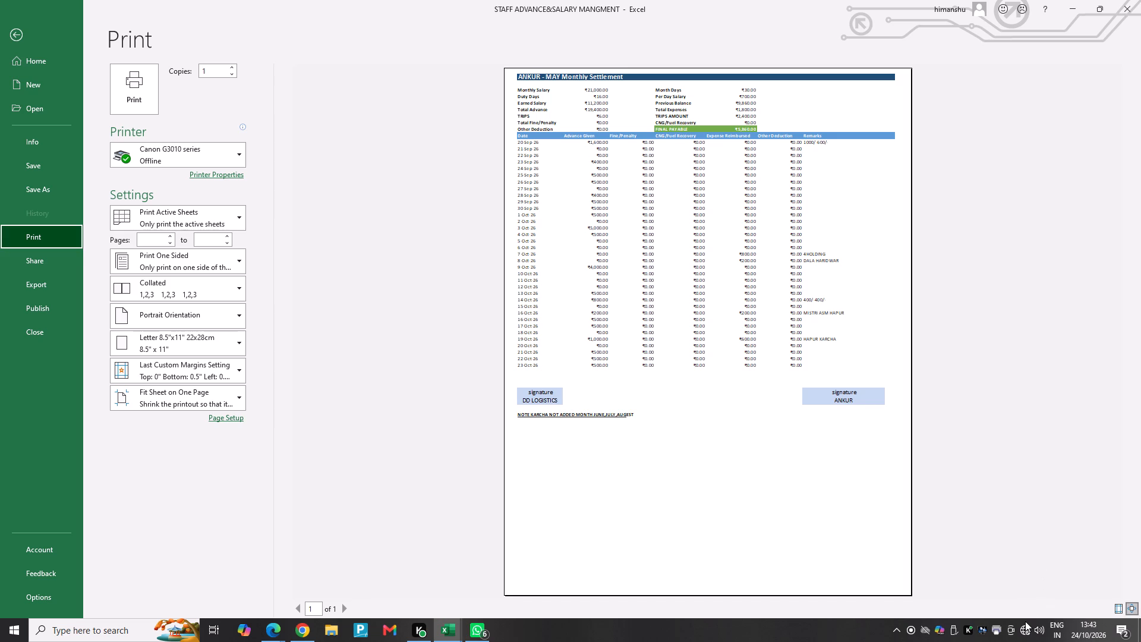
Open the list of available Wi-Fi networks.
left_click(1020, 627)
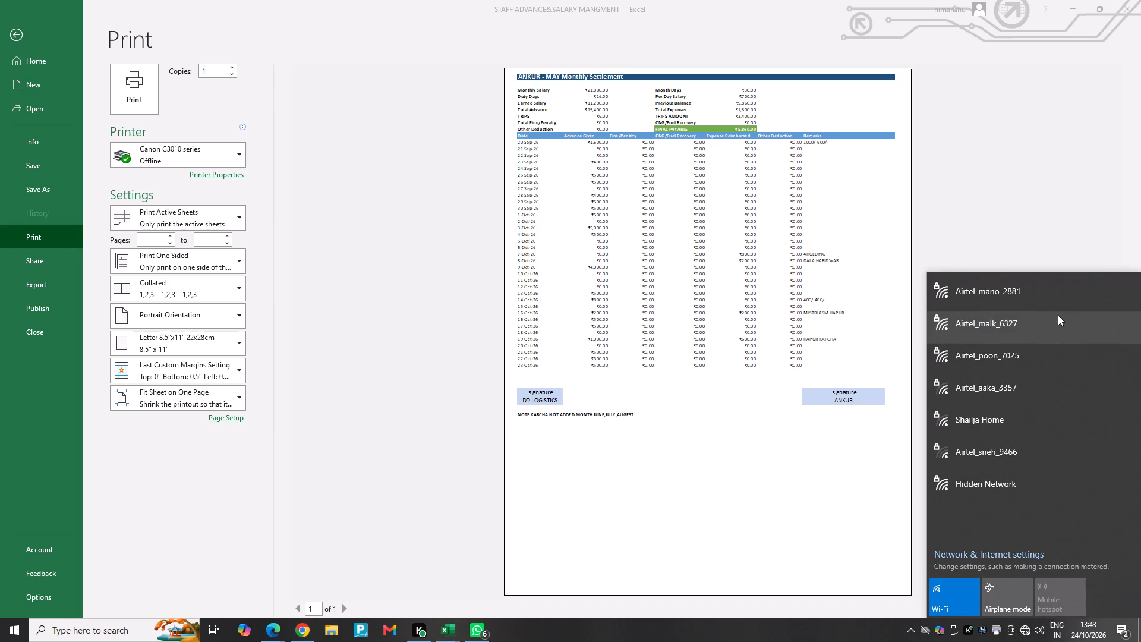
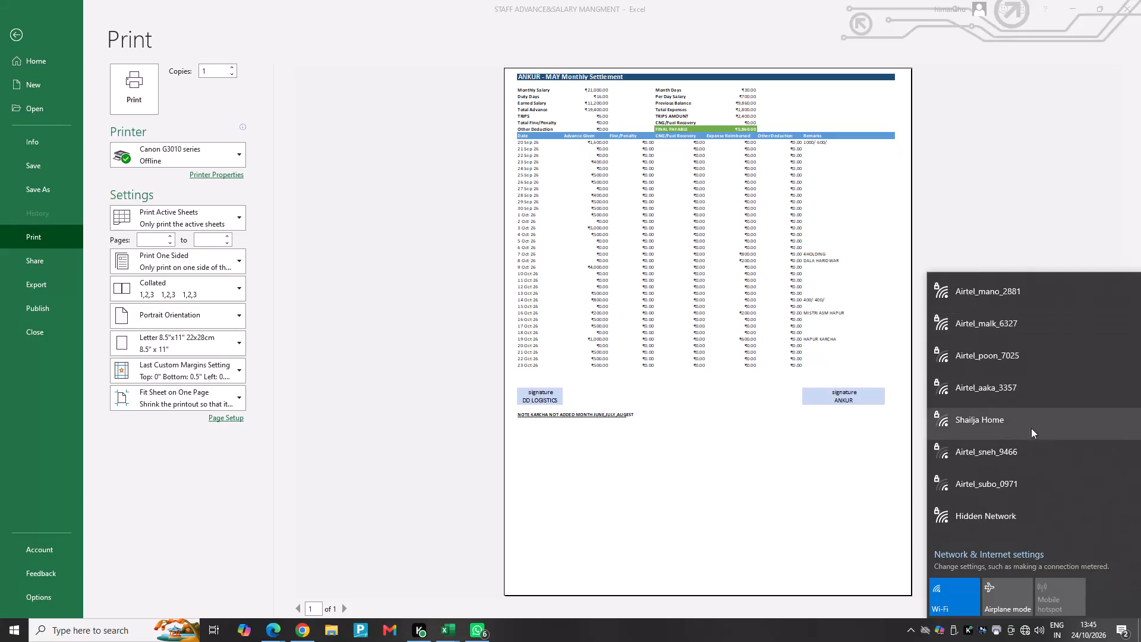
key("super+Tab")
left_click(1013, 134)
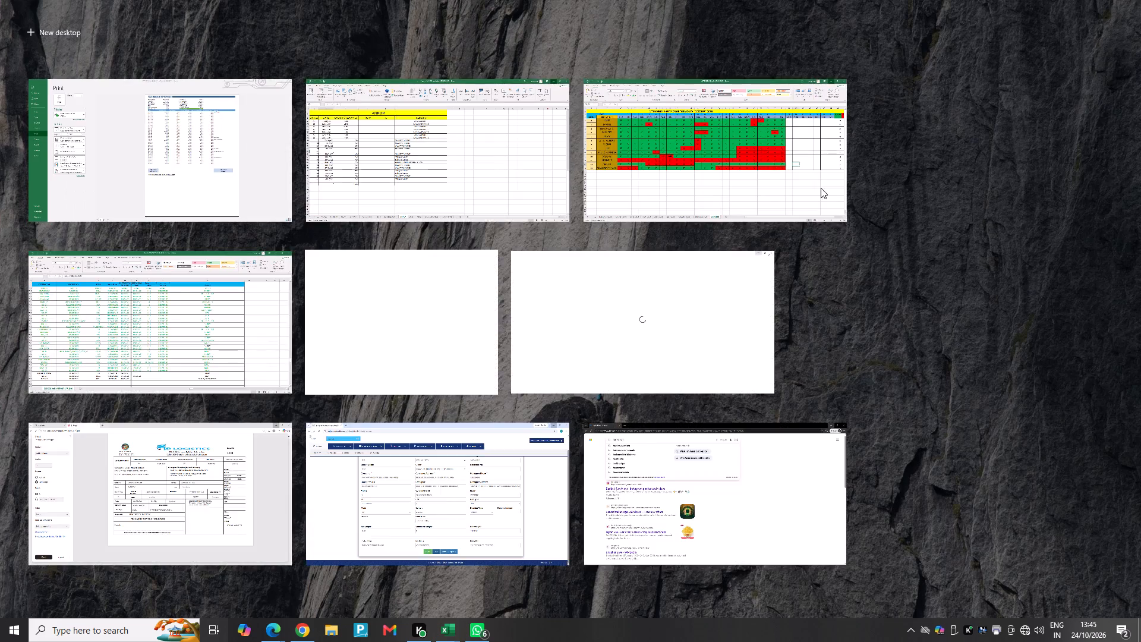
key("super+Tab")
left_click(379, 181)
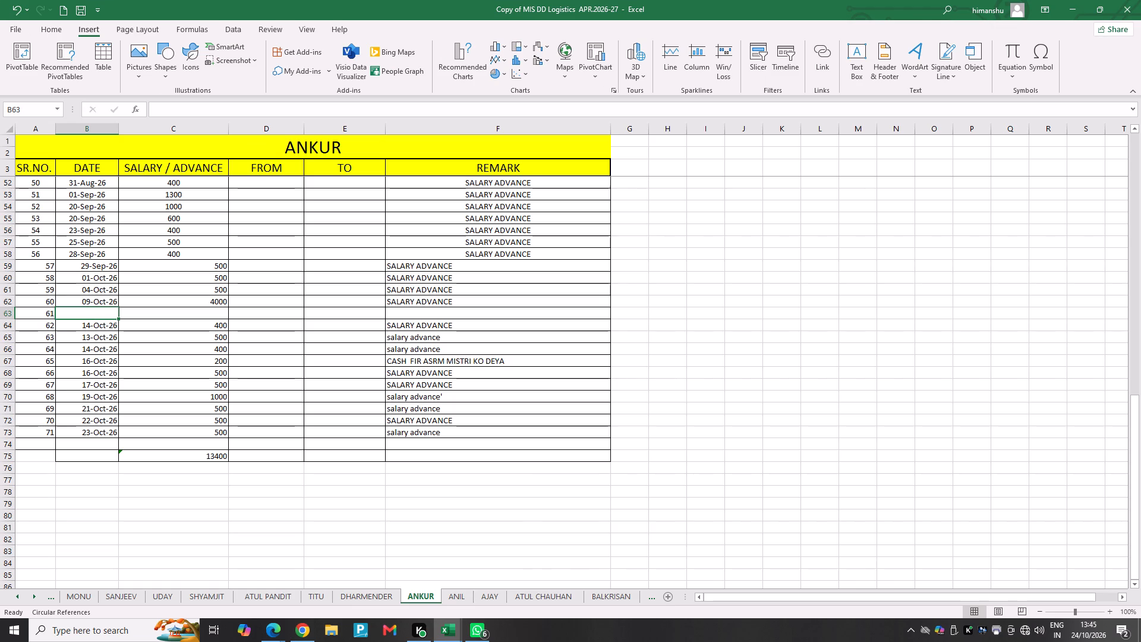
Clear the amount, remark and date of the 14-Oct-26 advance with serial number 62 in the ANKUR ledger.
left_click(186, 323)
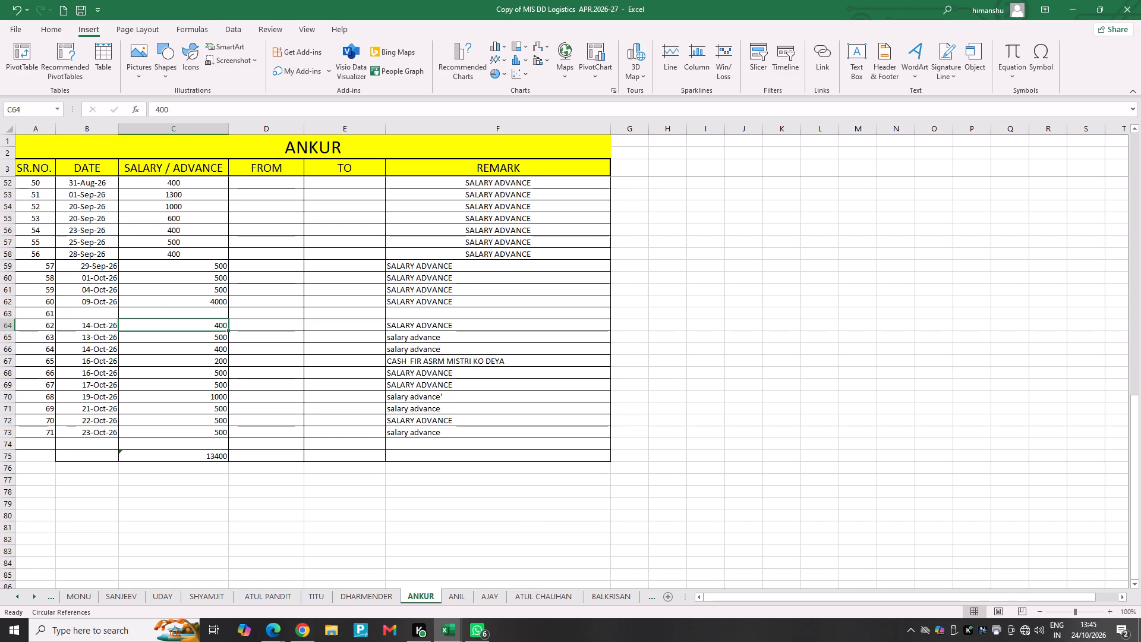
left_click(195, 348)
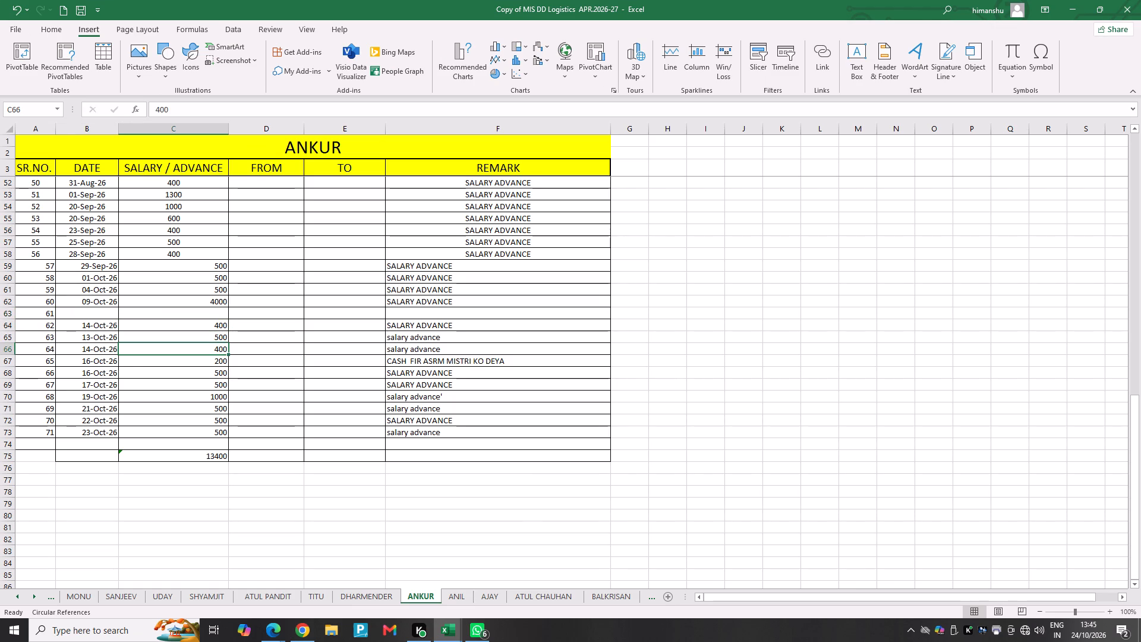
left_click(96, 355)
left_click(99, 350)
left_click(125, 325)
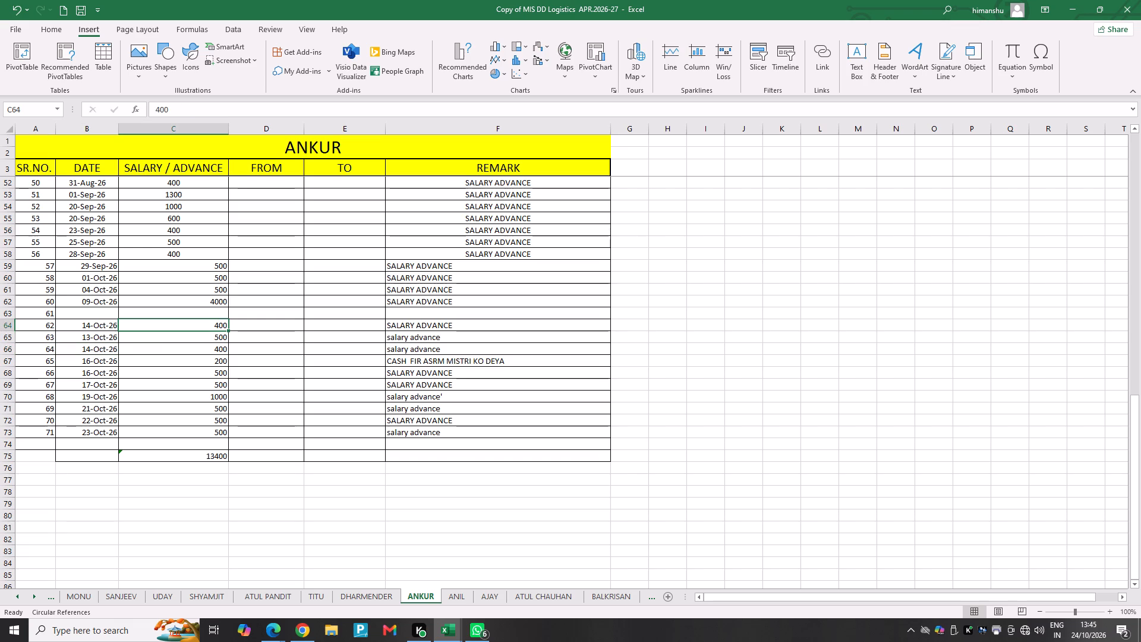
key("BackSpace")
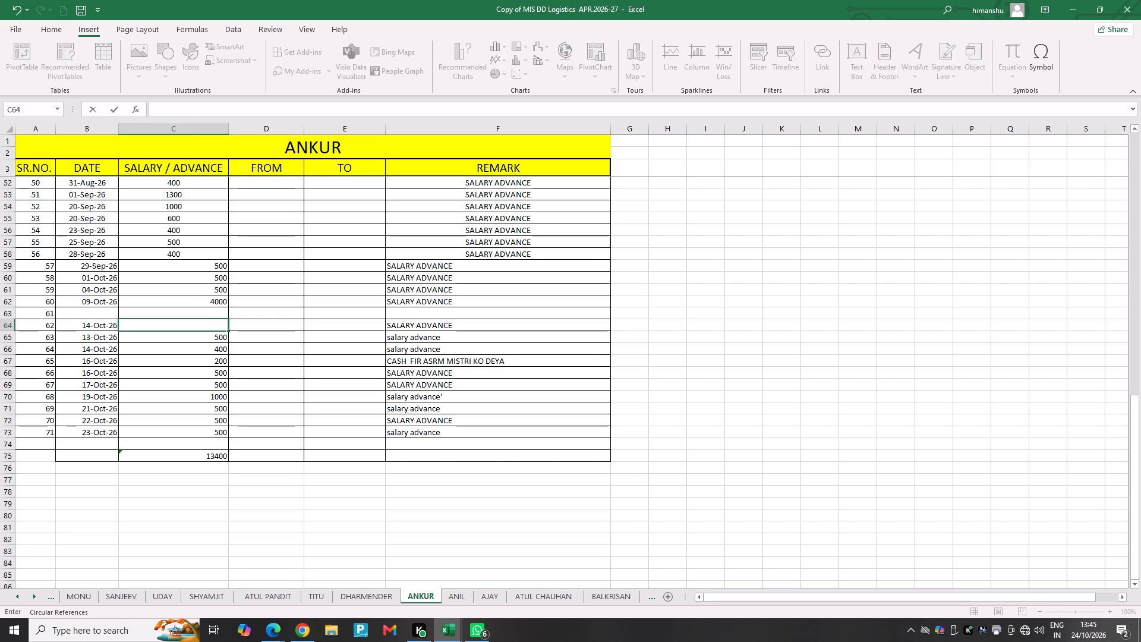
key("Right")
key("Right")
key("Right")
key("BackSpace")
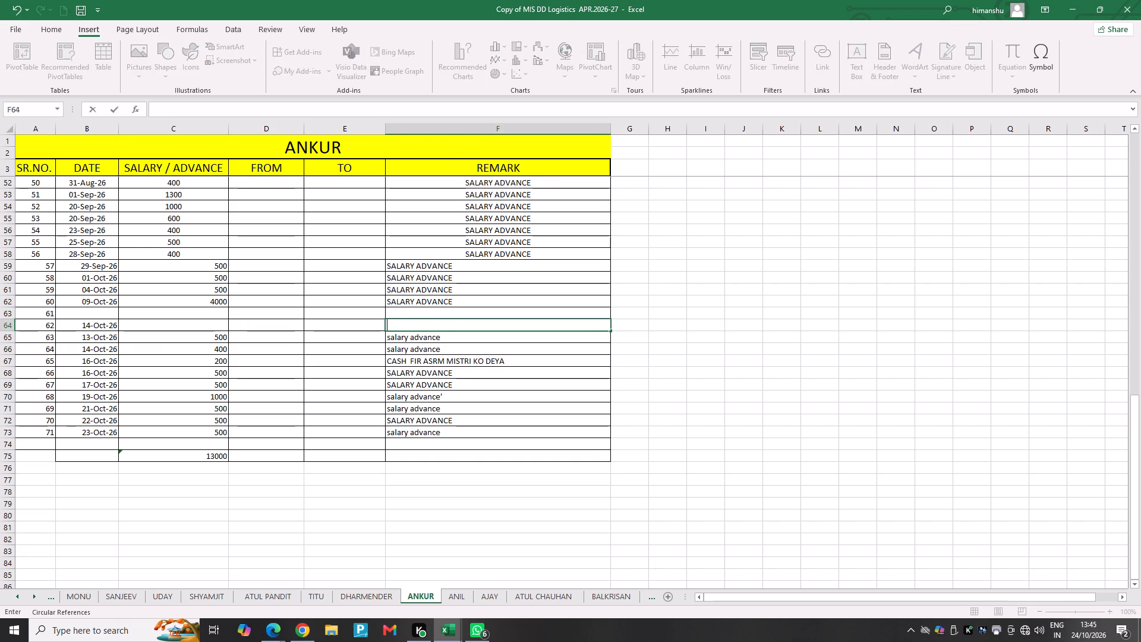
key("Left")
key("Left")
key("Left")
key("Left")
key("BackSpace")
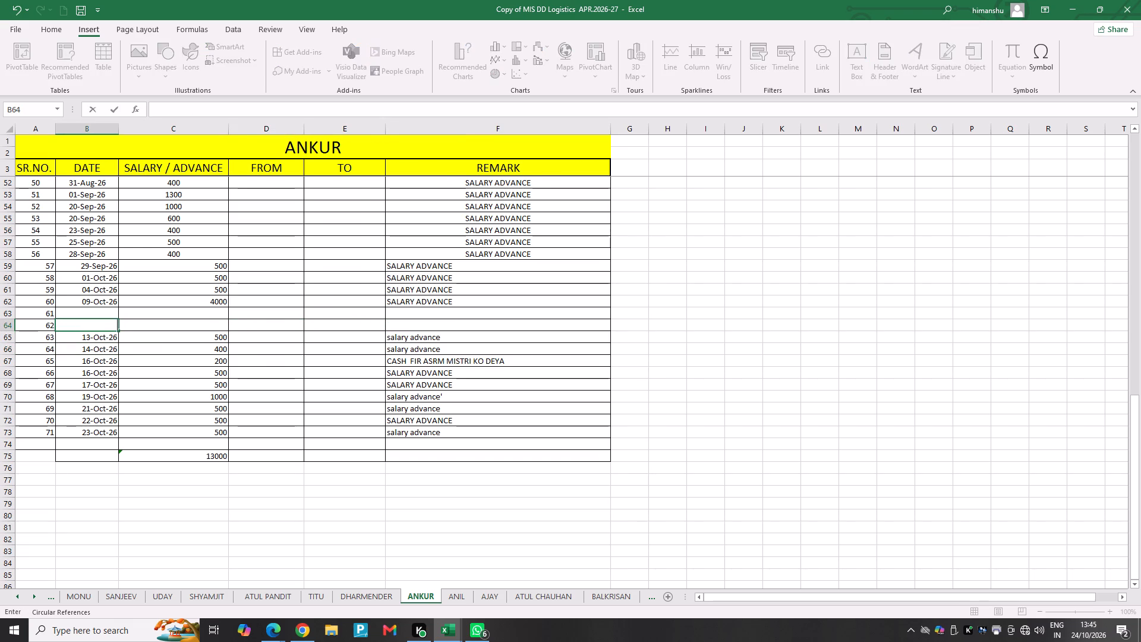
Review the dates and amounts of Ankur's advances from 13-Oct-26 to 23-Oct-26, down to the total row.
key("Down")
key("Down")
key("Down")
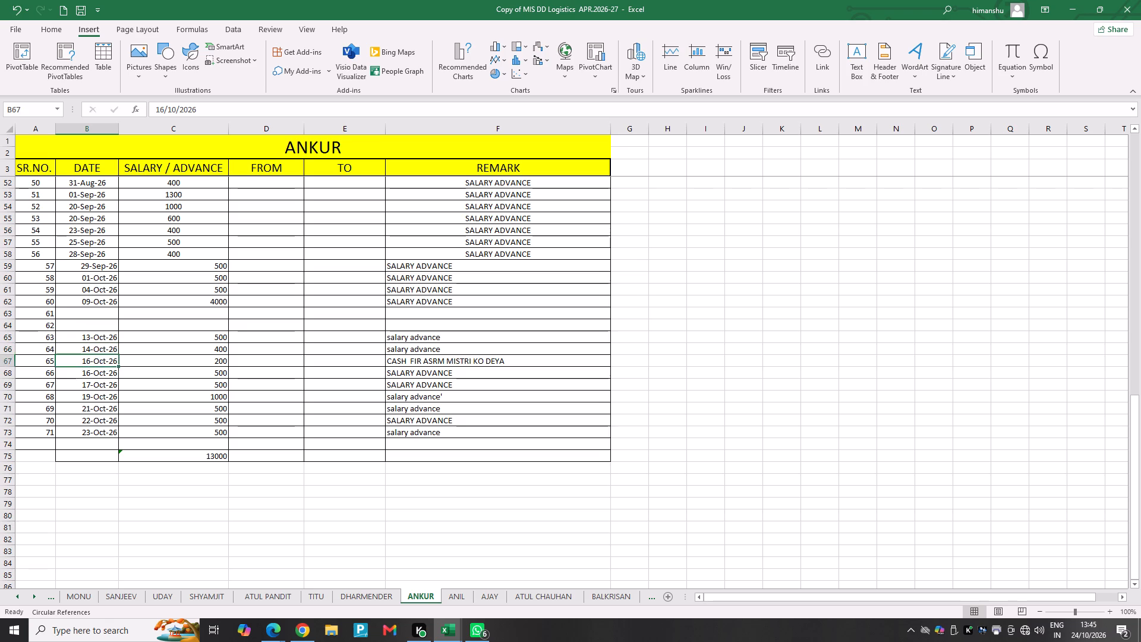
key("Down")
key("Down")
key("Down")
key("Down")
key("Down")
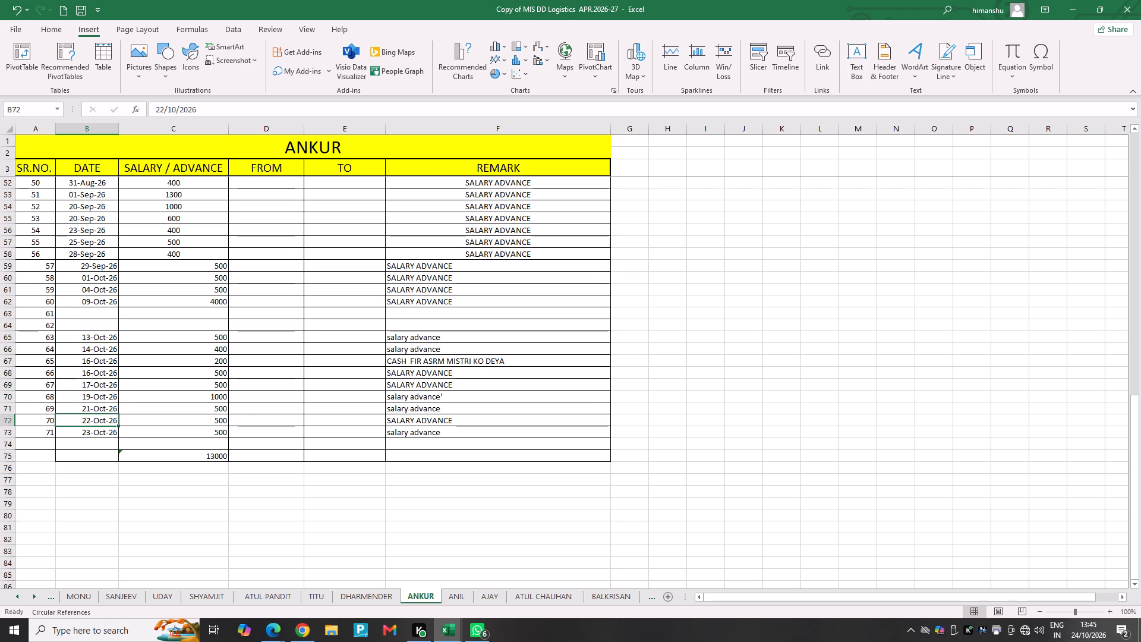
key("Right")
key("Down")
key("Up")
key("Up")
key("Up")
key("Up")
key("Up")
key("Up")
key("Up")
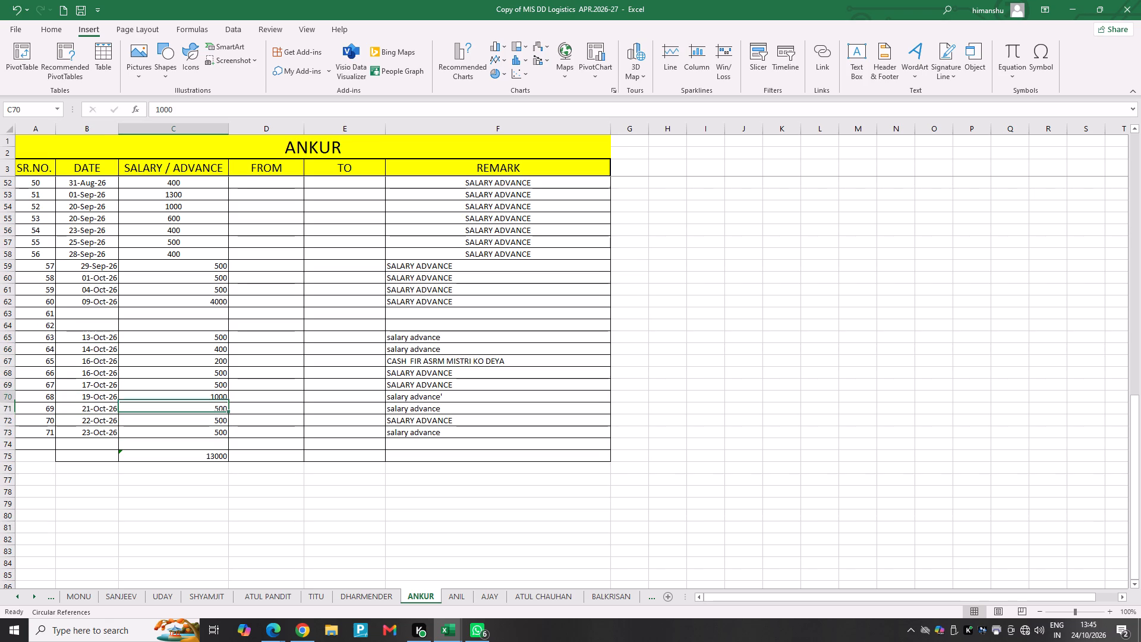
key("Up")
key("Up")
key("Down")
key("Down")
key("Down")
key("Down")
key("Down")
key("Down")
key("Down")
key("Down")
key("Down")
key("Down")
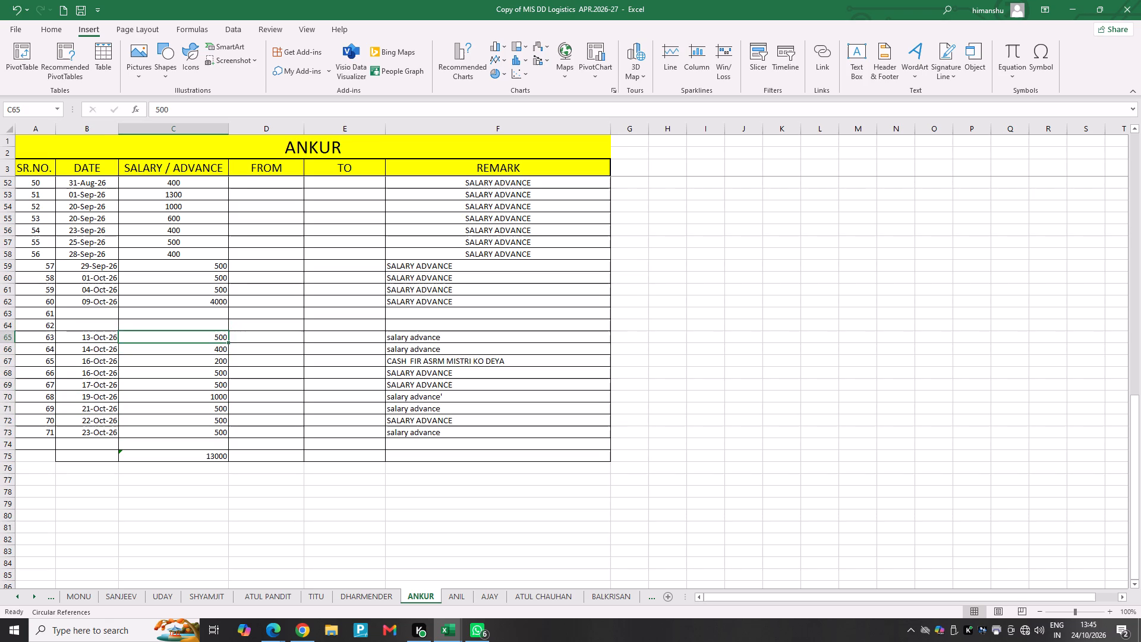
key("Down")
key("Return")
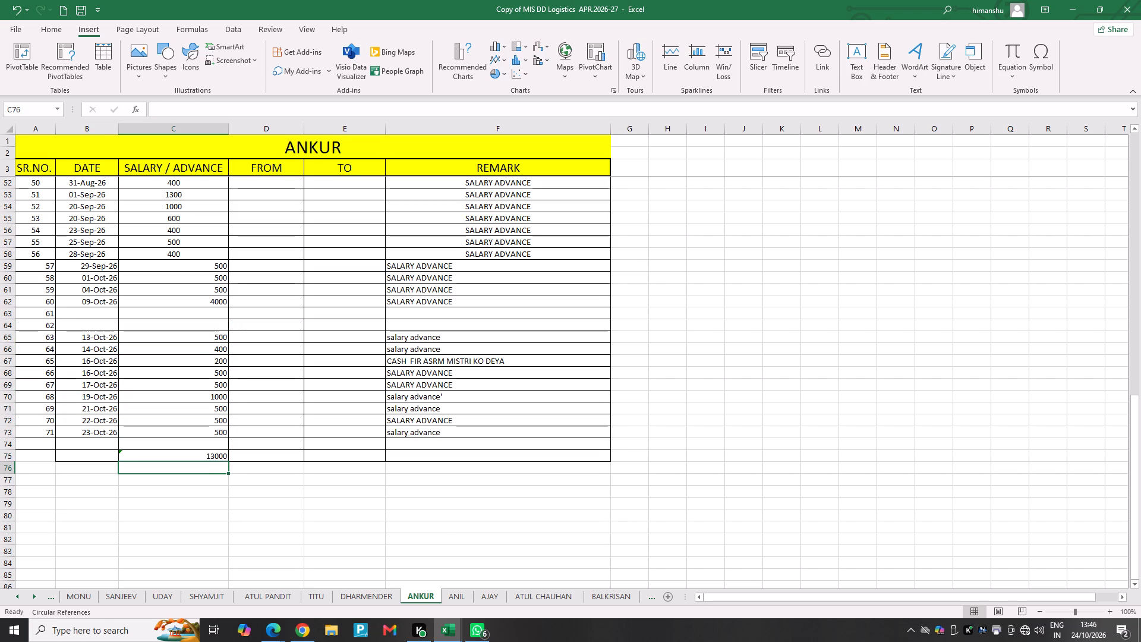
Inspect the total formula in C75 and check which advance rows its range includes.
left_click(195, 460)
double_click(199, 454)
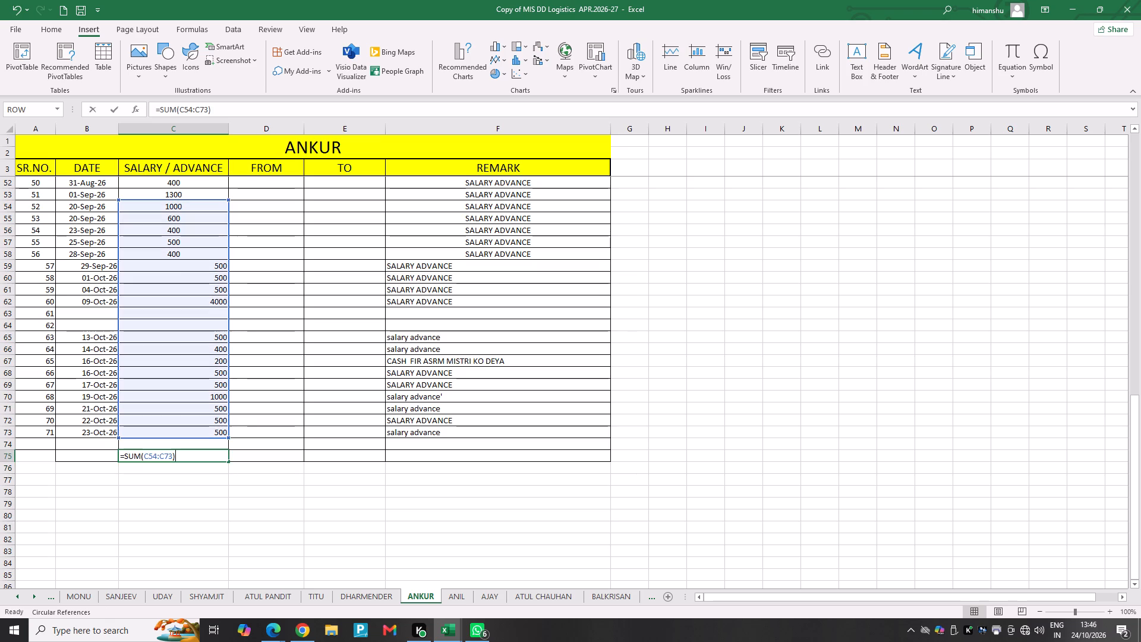
scroll(206, 363, "up", 3)
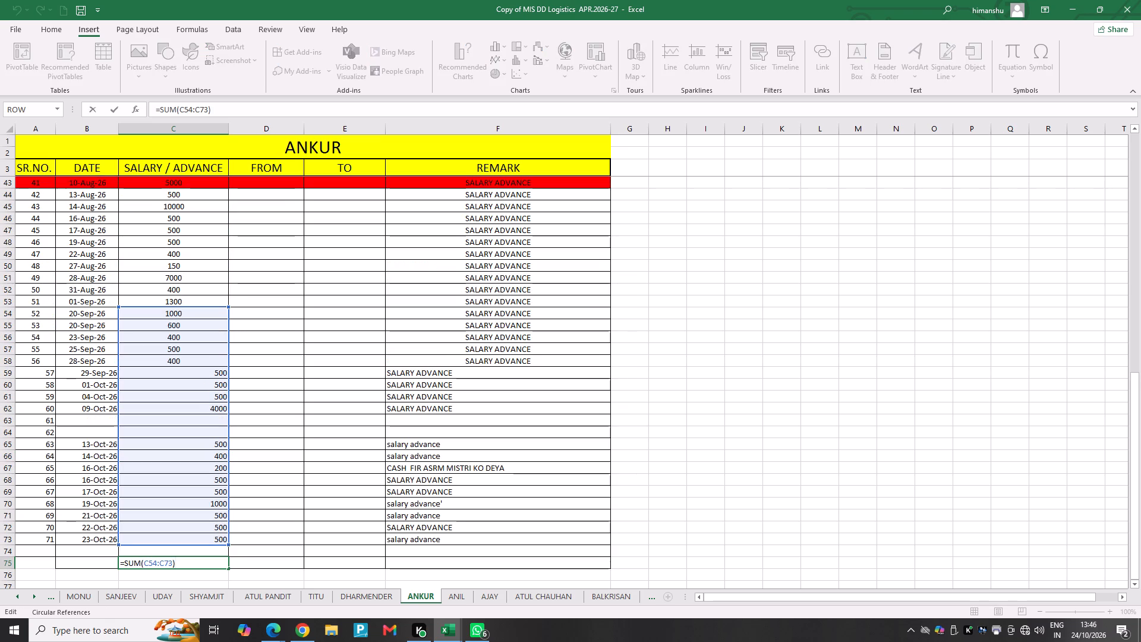
left_click(86, 319)
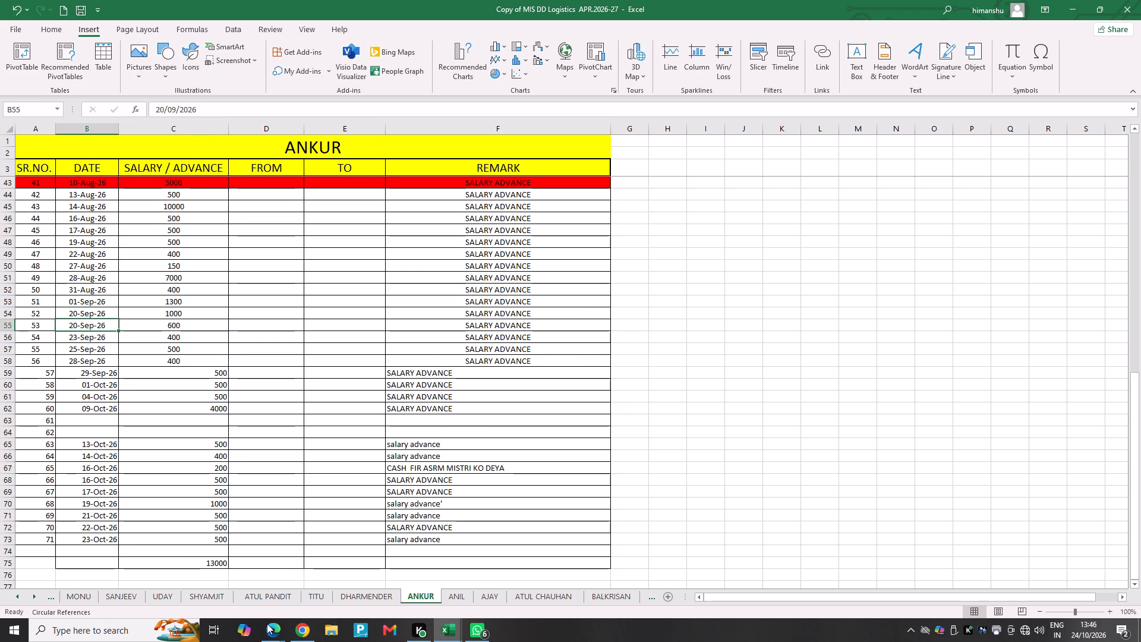
double_click(201, 563)
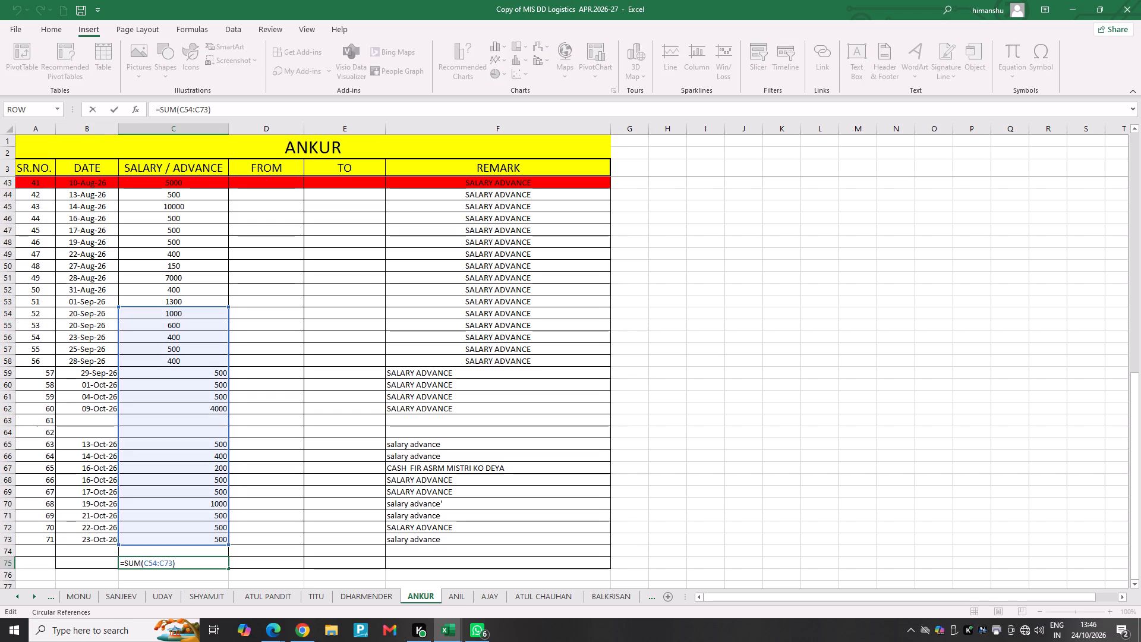
key("Return")
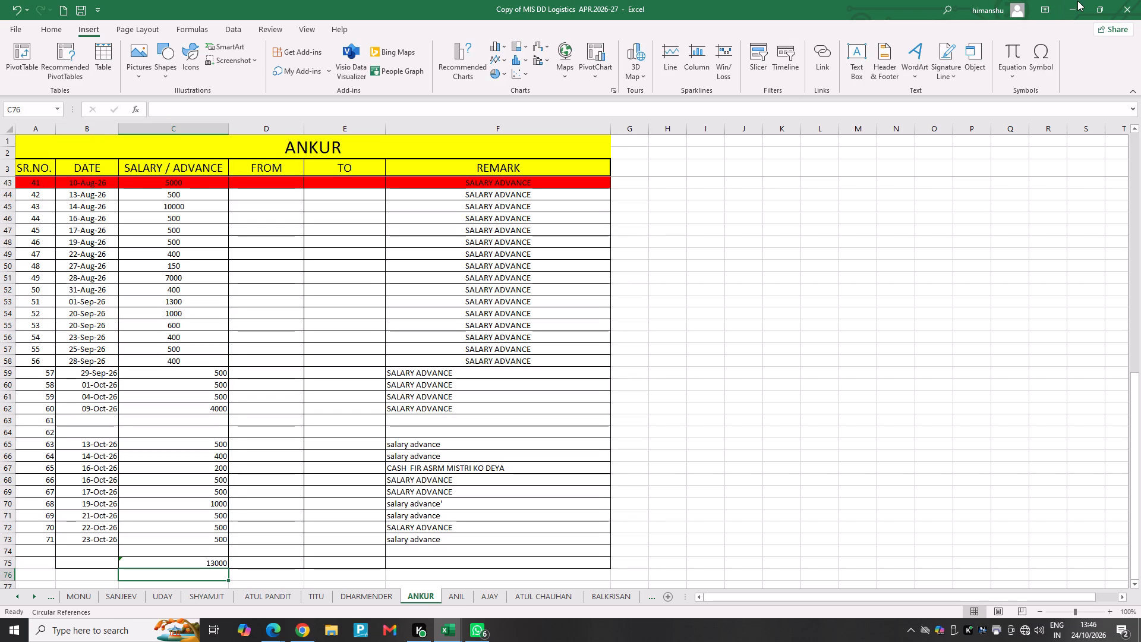
Reduce both workbook windows from full screen and leave the ANKUR settlement's print preview.
left_click(1100, 11)
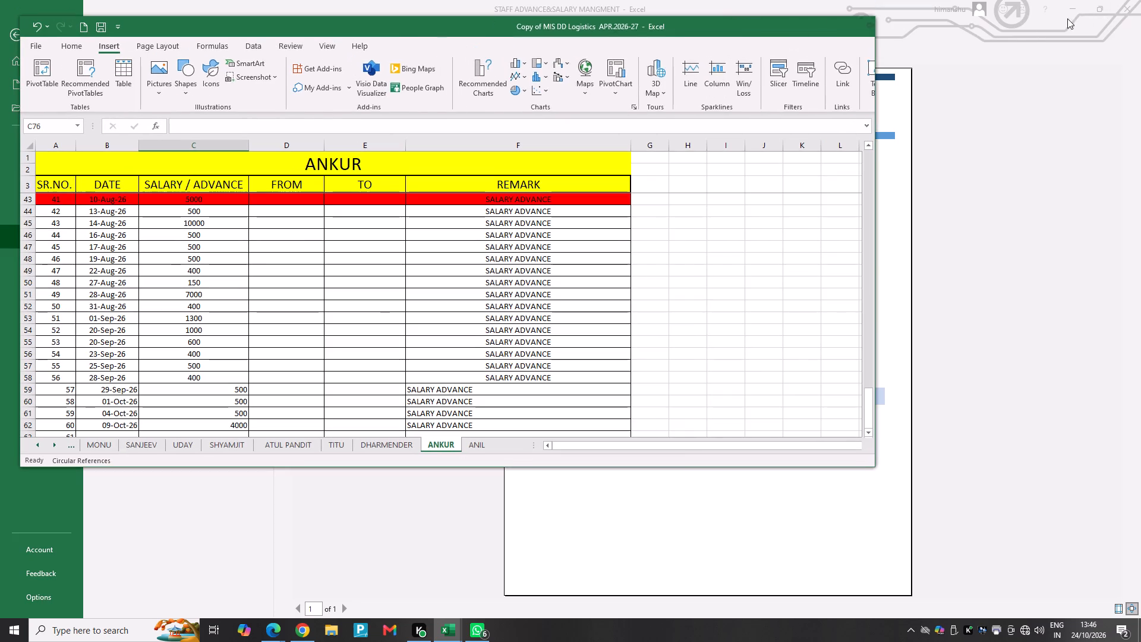
left_click_drag(537, 26, 945, 39)
left_click(19, 30)
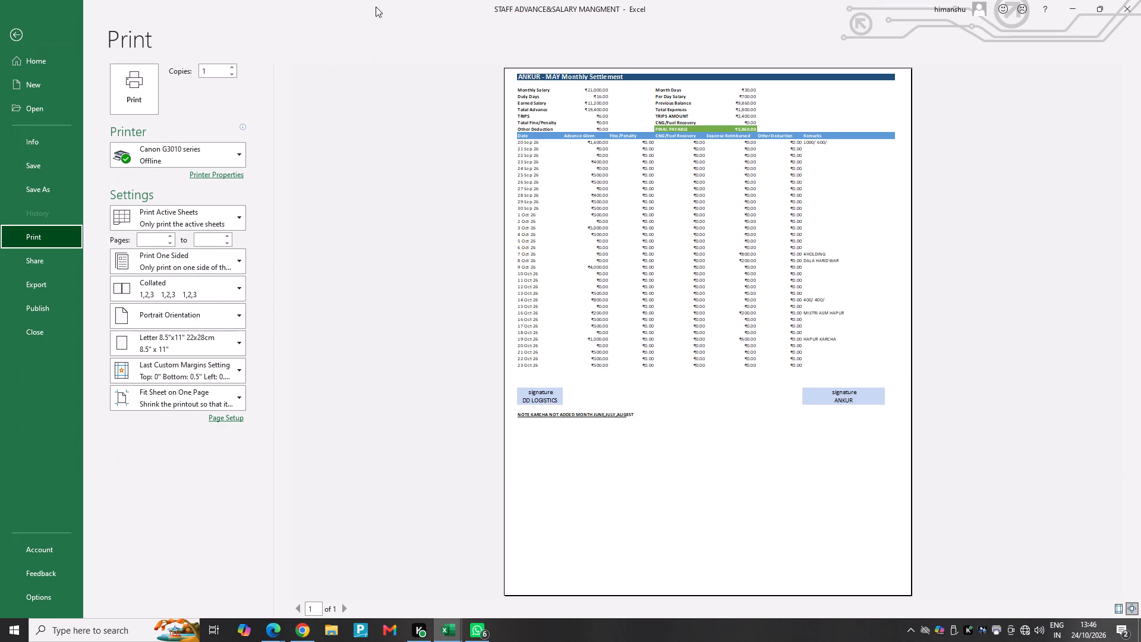
left_click(1108, 2)
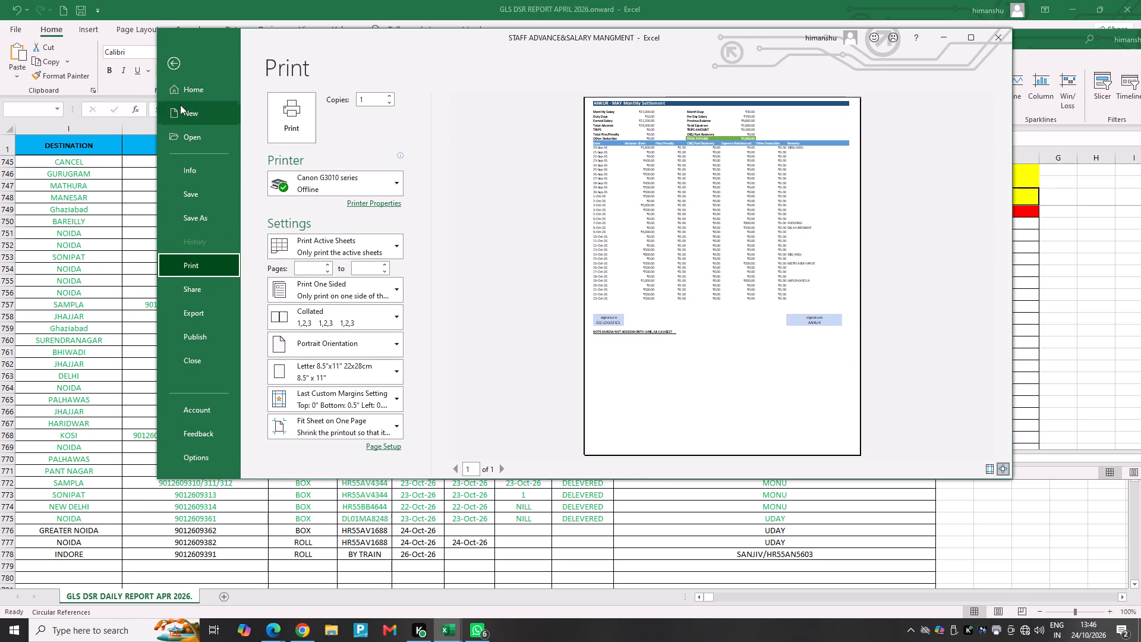
left_click(172, 65)
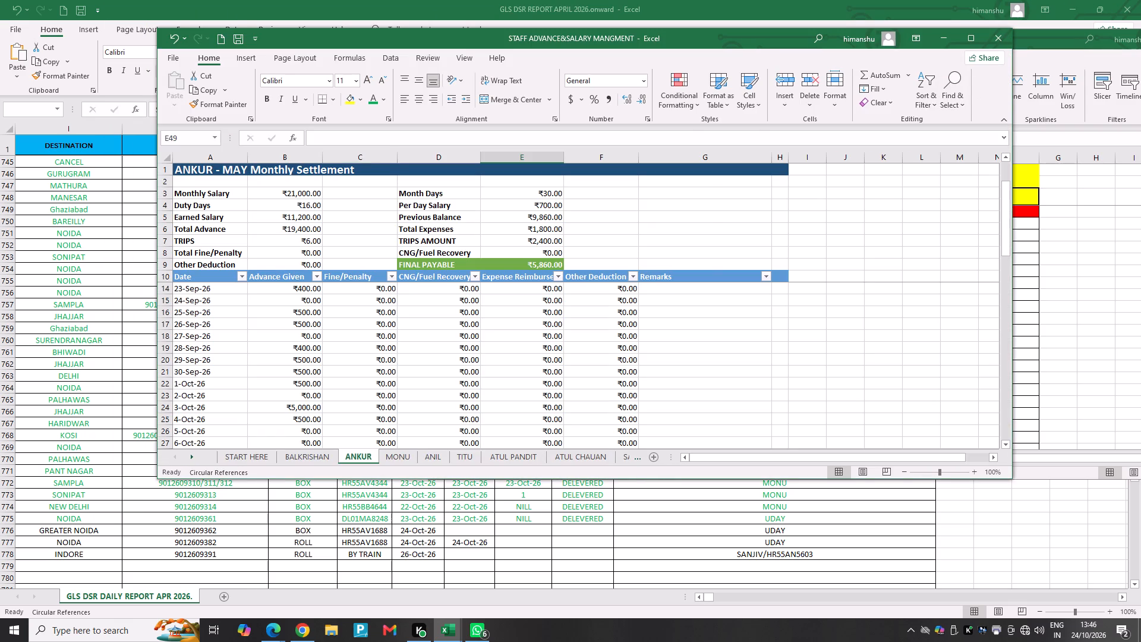
Arrange the MIS DD Logistics and STAFF ADVANCE&SALARY MANGMENT windows so both ANKUR sheets can be compared.
scroll(292, 277, "down", 1)
scroll(292, 278, "up", 3)
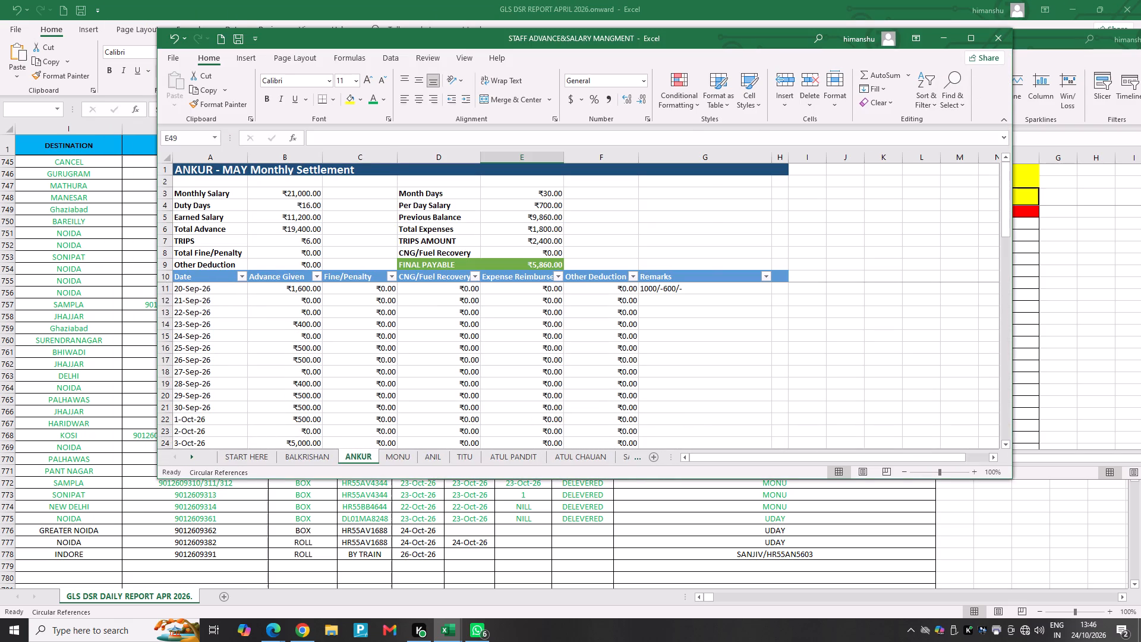
scroll(309, 420, "down", 1)
scroll(308, 422, "up", 2)
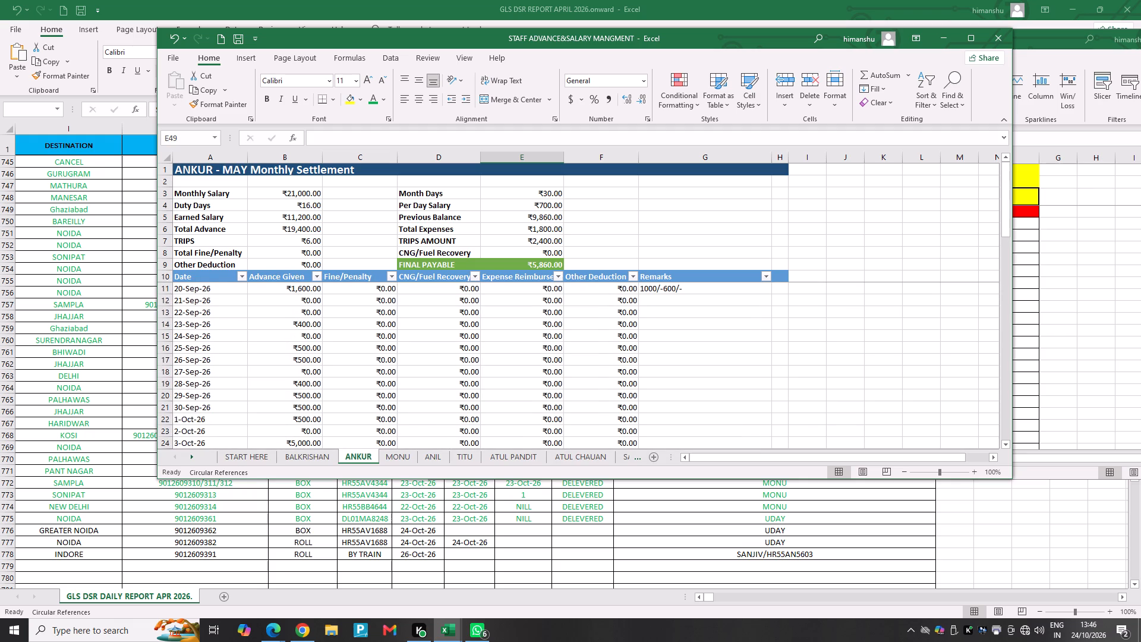
left_click(308, 290)
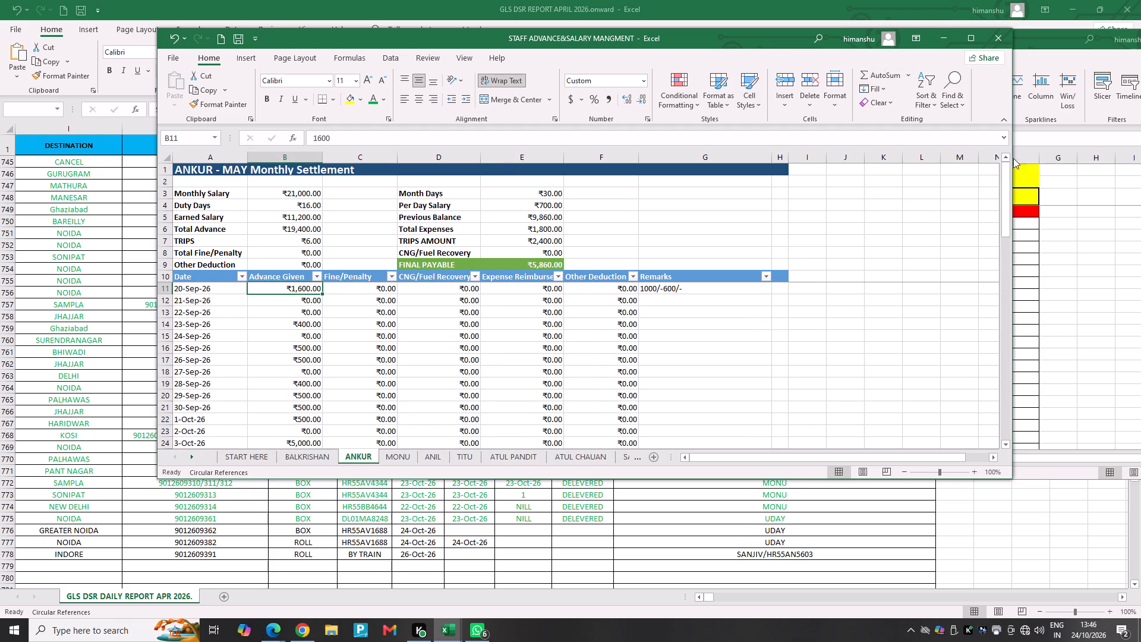
left_click(1052, 175)
left_click_drag(789, 42, 451, 152)
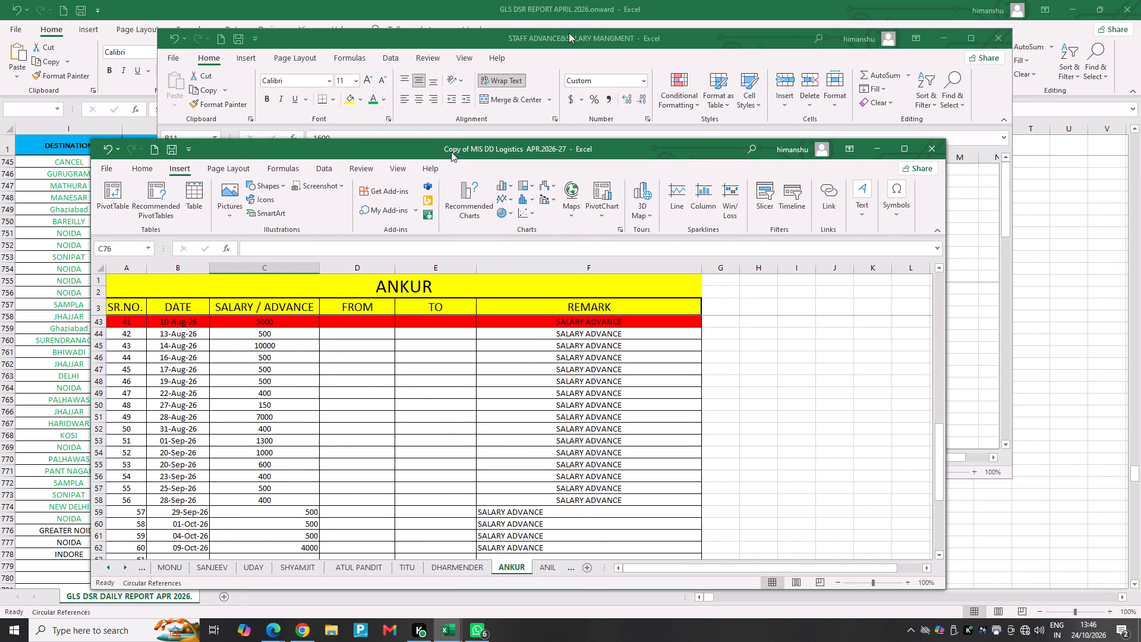
left_click_drag(569, 32, 790, 117)
left_click_drag(317, 149, 254, 32)
left_click(959, 118)
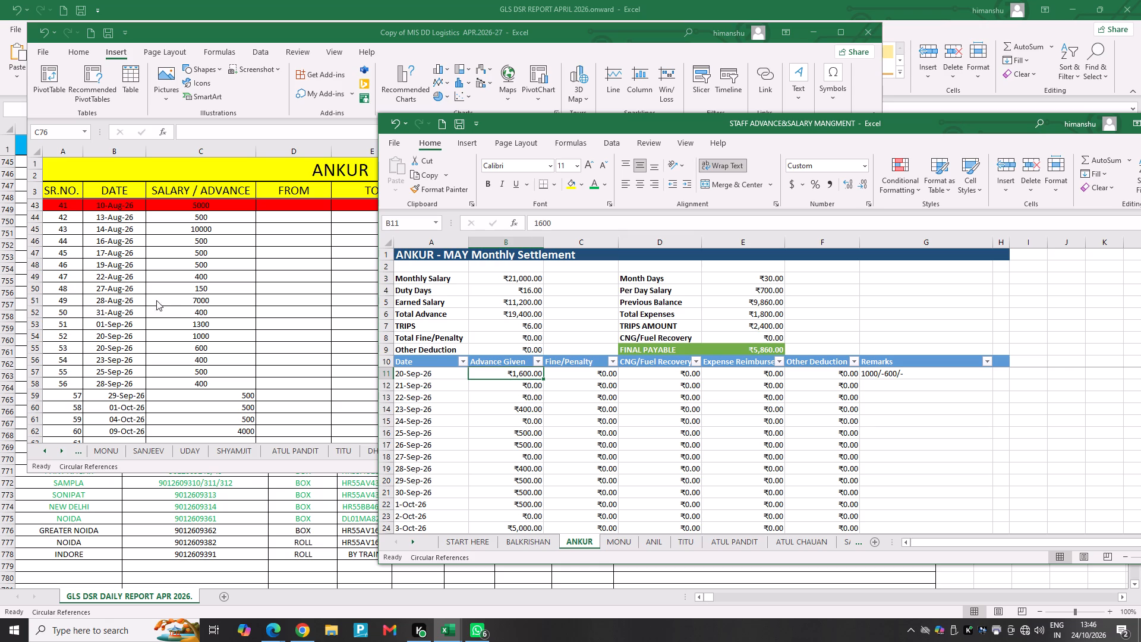
Examine the ANKUR ledger's August and September advances to locate where the 20-Sep-26 settlement period starts.
scroll(123, 327, "up", 4)
left_click(154, 263)
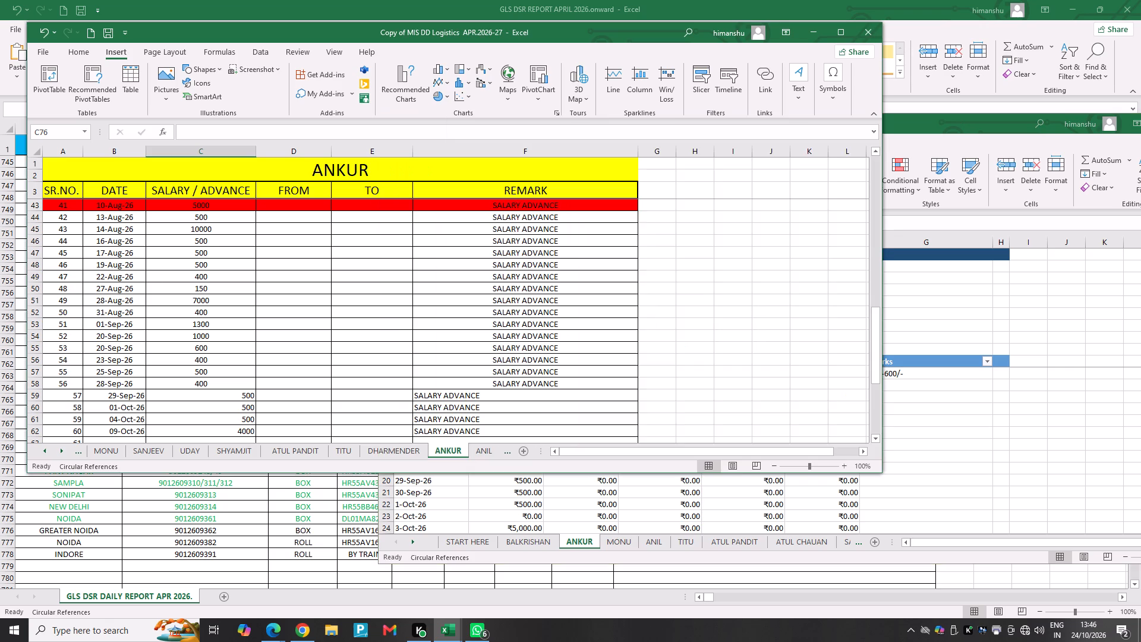
scroll(151, 280, "up", 1)
scroll(151, 280, "down", 1)
scroll(151, 280, "up", 1)
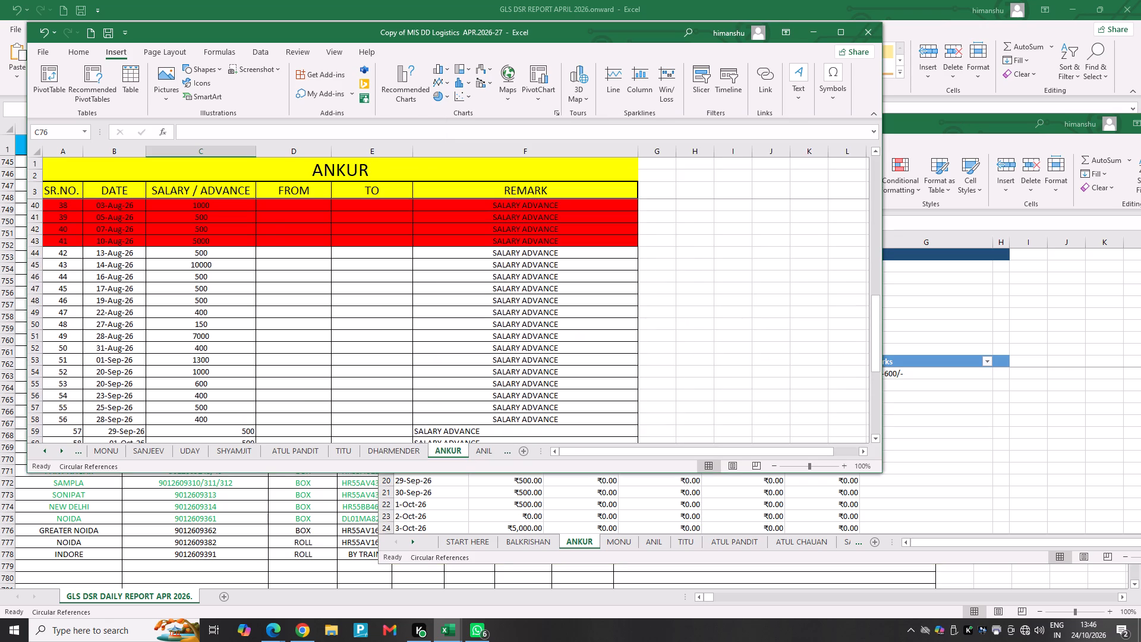
scroll(155, 277, "up", 2)
scroll(155, 277, "down", 3)
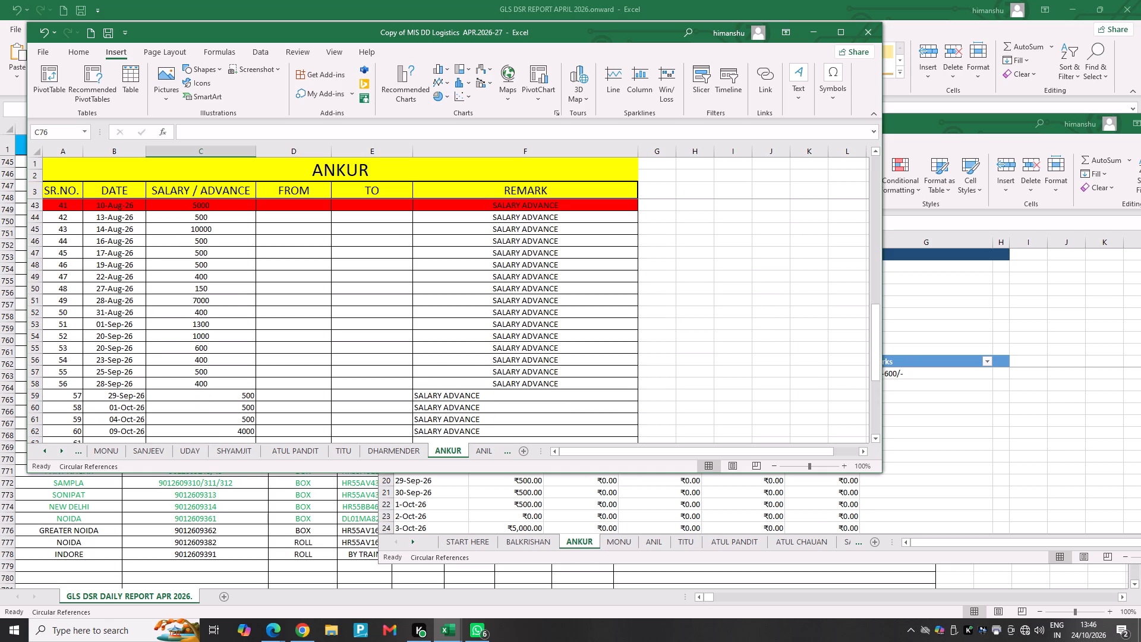
left_click(182, 326)
left_click(184, 334)
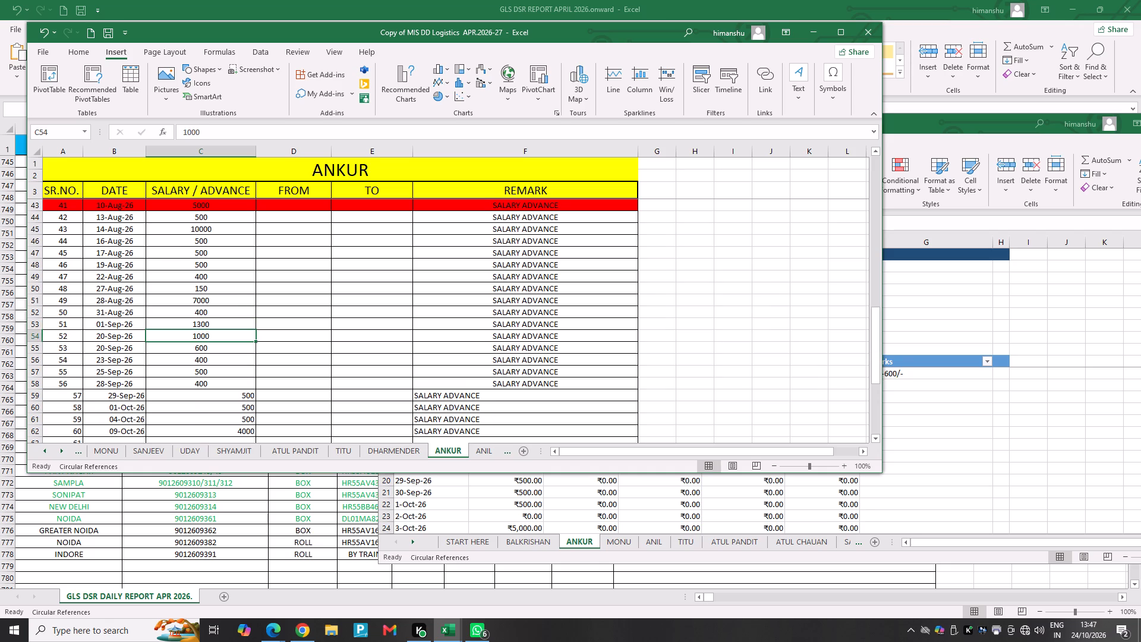
Check the rows covered by the ledger's C75 total formula against the advances on Ankur's settlement sheet.
scroll(201, 373, "down", 5)
double_click(214, 411)
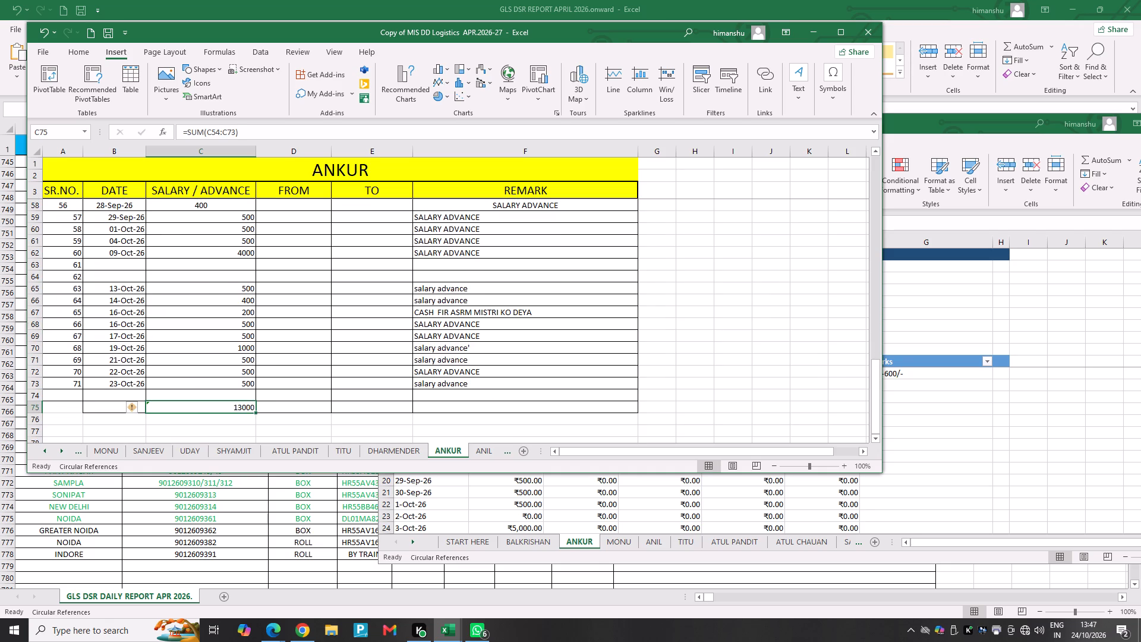
double_click(195, 402)
double_click(192, 405)
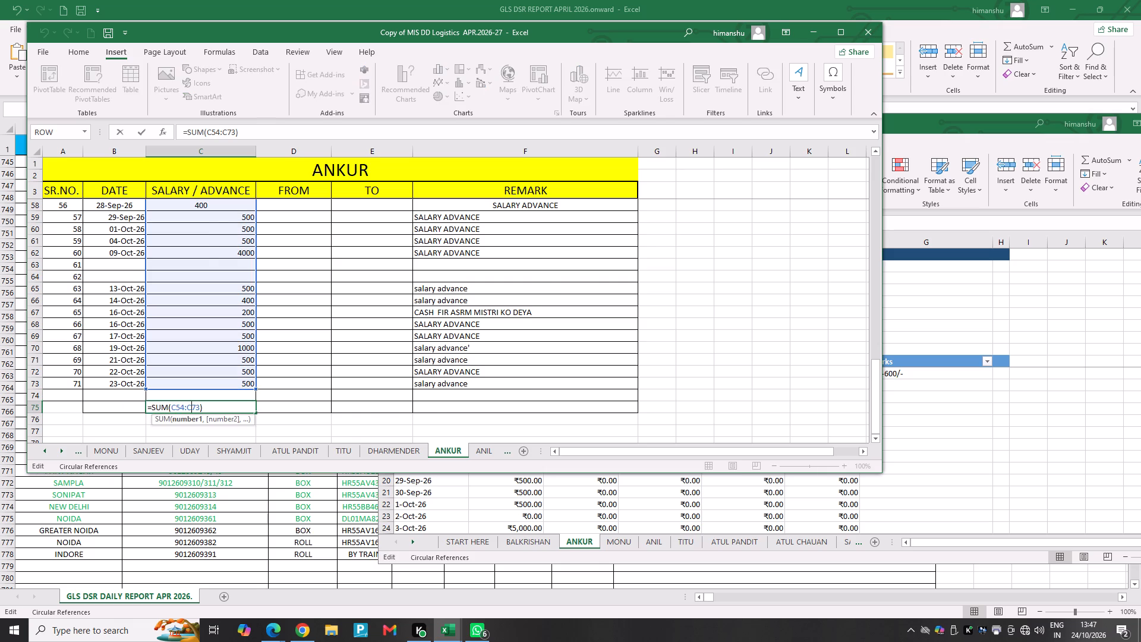
scroll(191, 345, "up", 3)
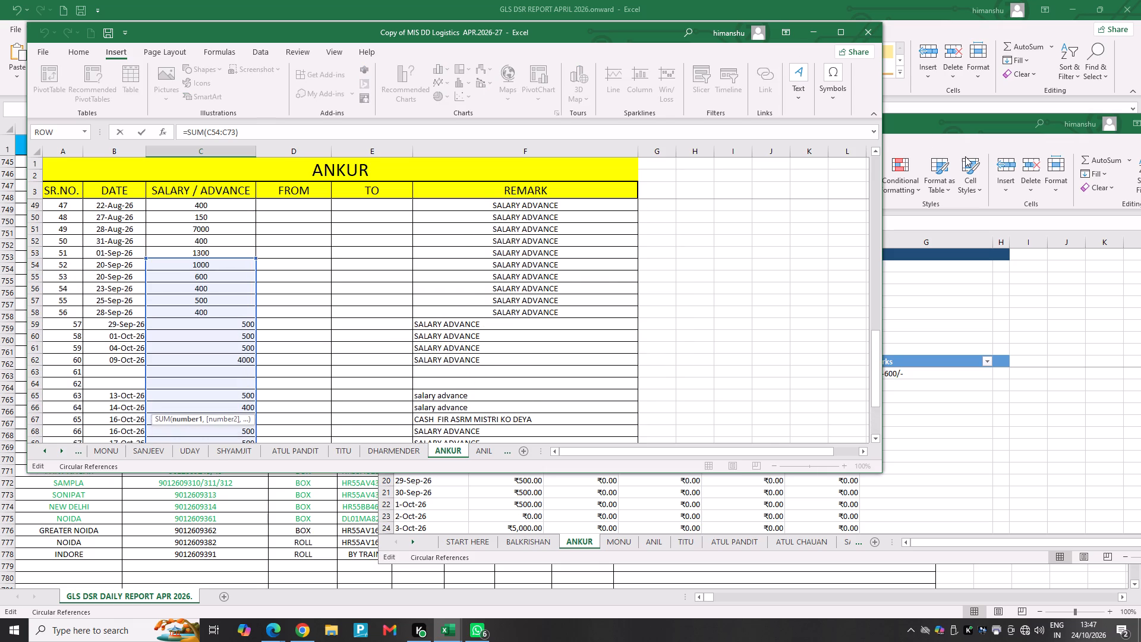
left_click(965, 156)
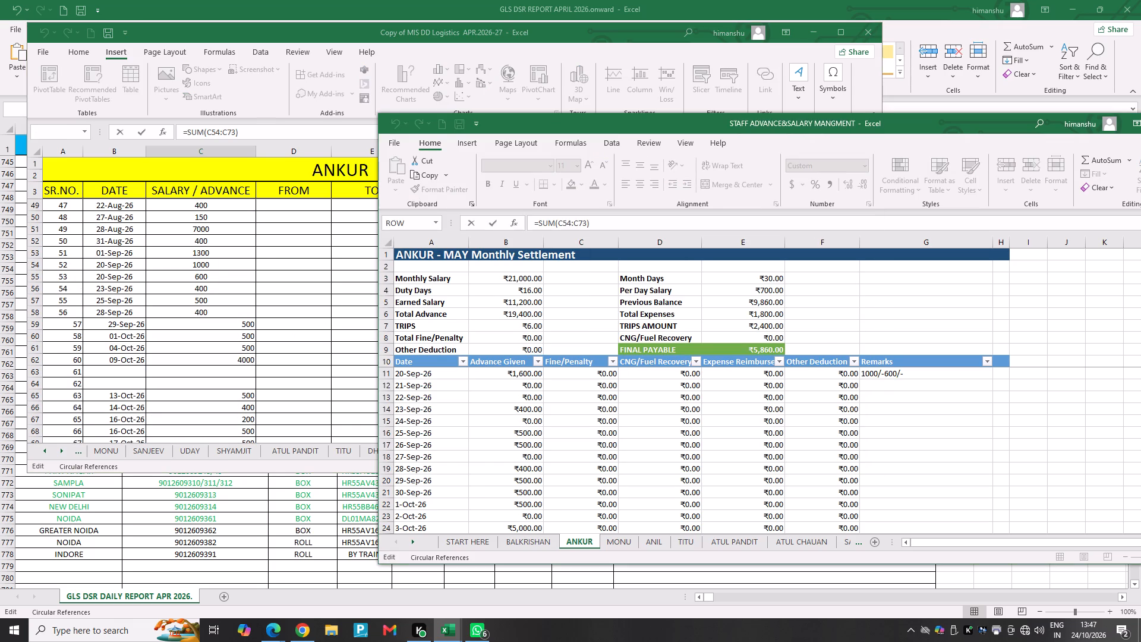
left_click(514, 373)
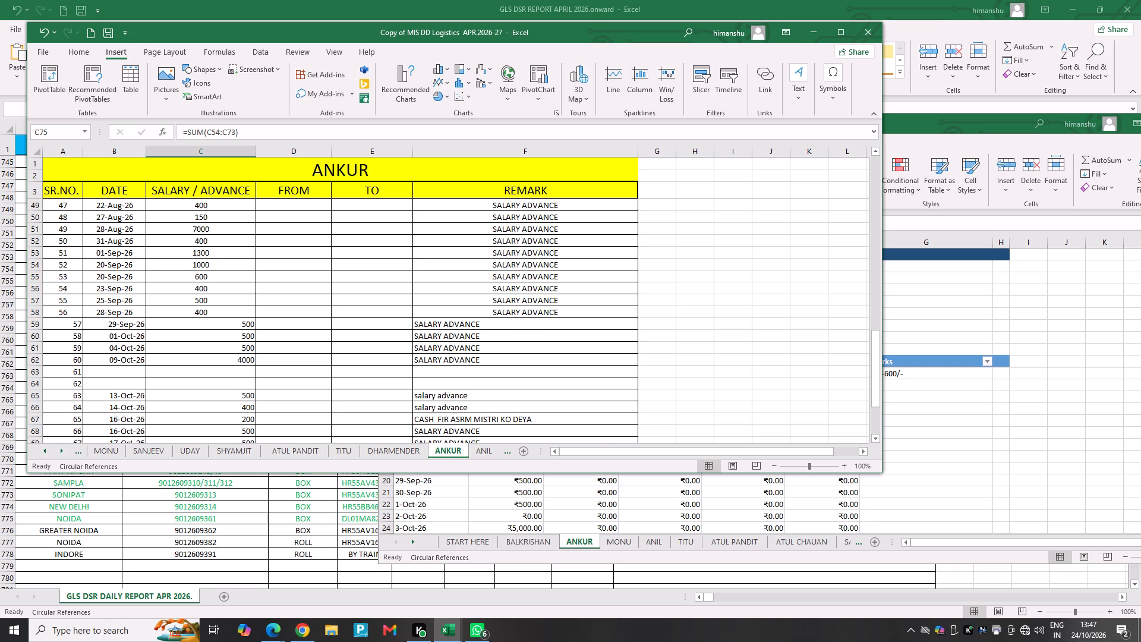
left_click(943, 186)
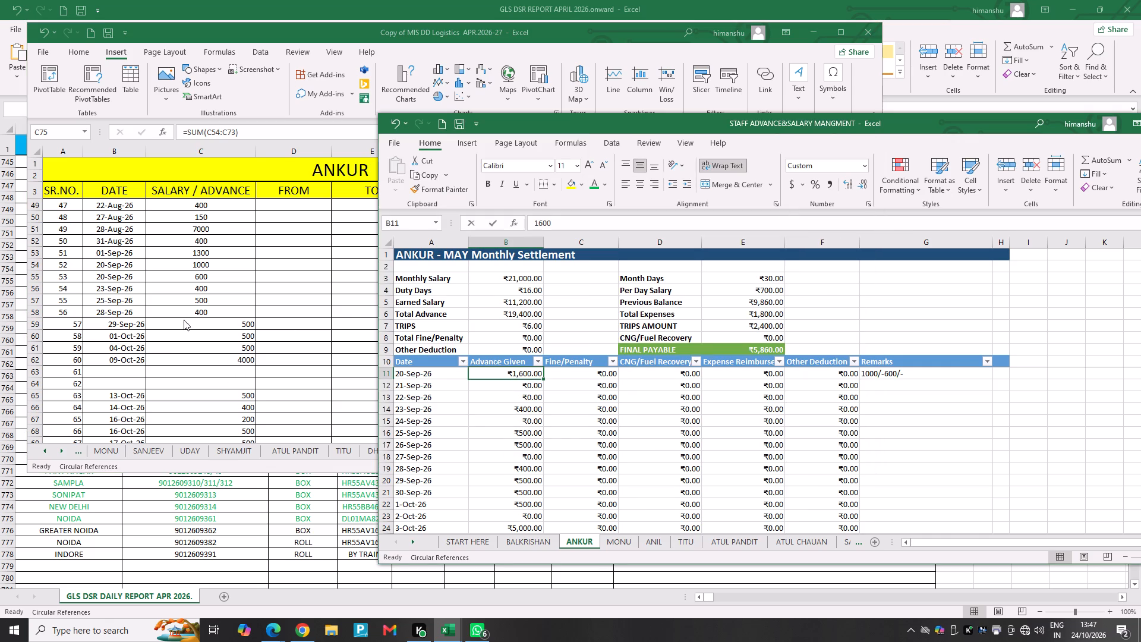
Compare Ankur's settlement advances from 20-Sep-26 onward with the MIS DD Logistics ledger and set the 26-Sep-26 advance to 0.
left_click(190, 298)
scroll(190, 298, "down", 2)
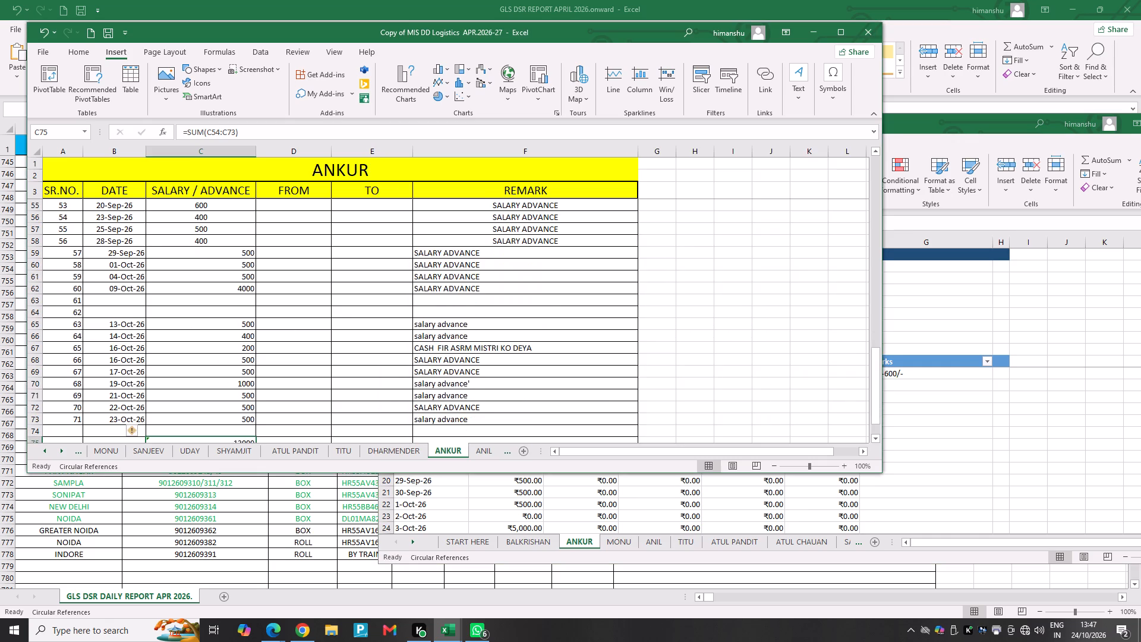
scroll(190, 298, "up", 3)
scroll(190, 298, "down", 6)
scroll(190, 298, "up", 5)
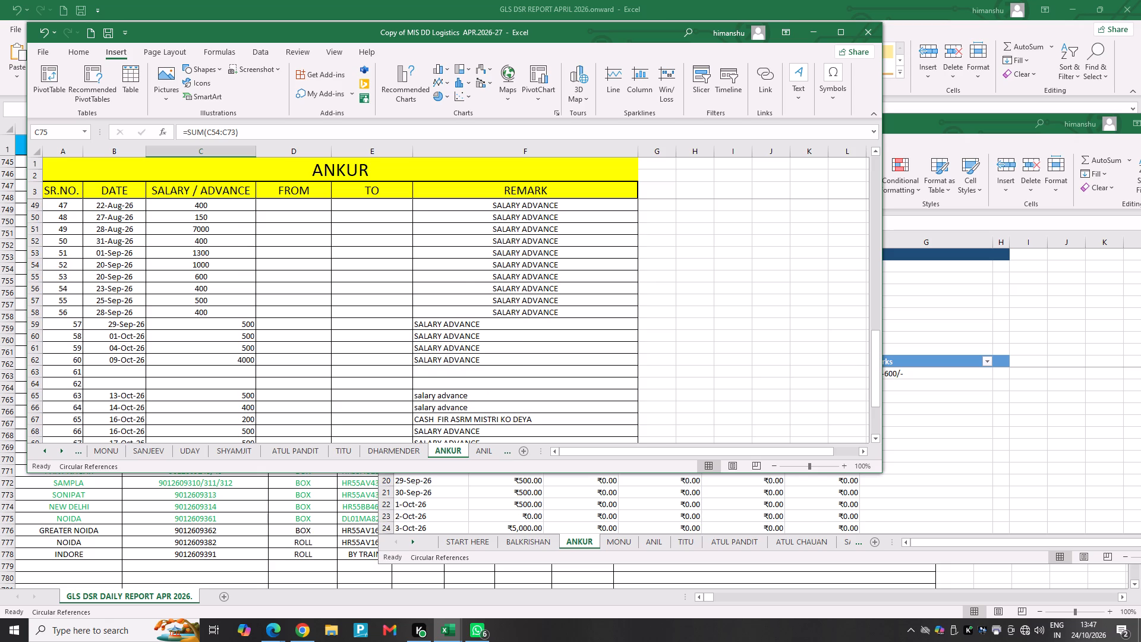
left_click(930, 277)
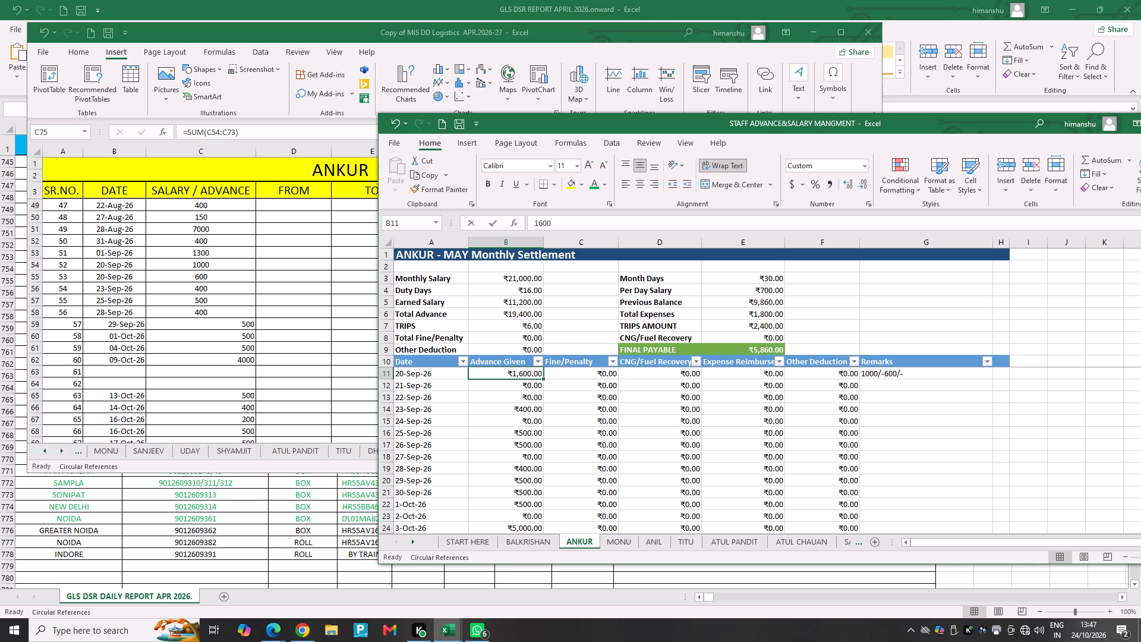
key("Down")
key("Down")
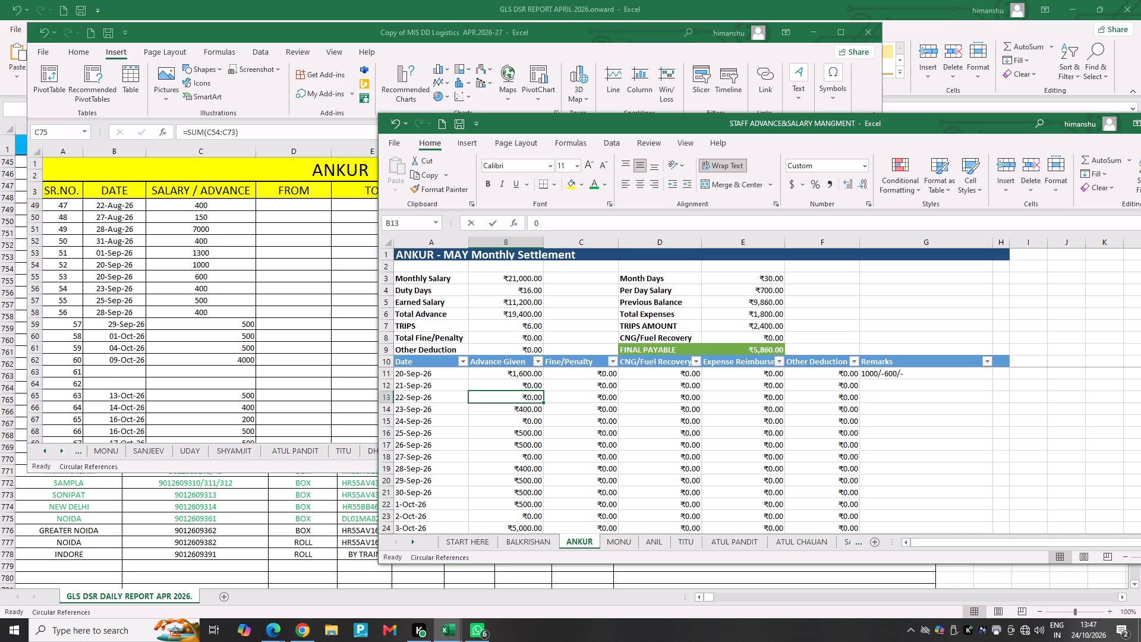
key("Down")
key("Down")
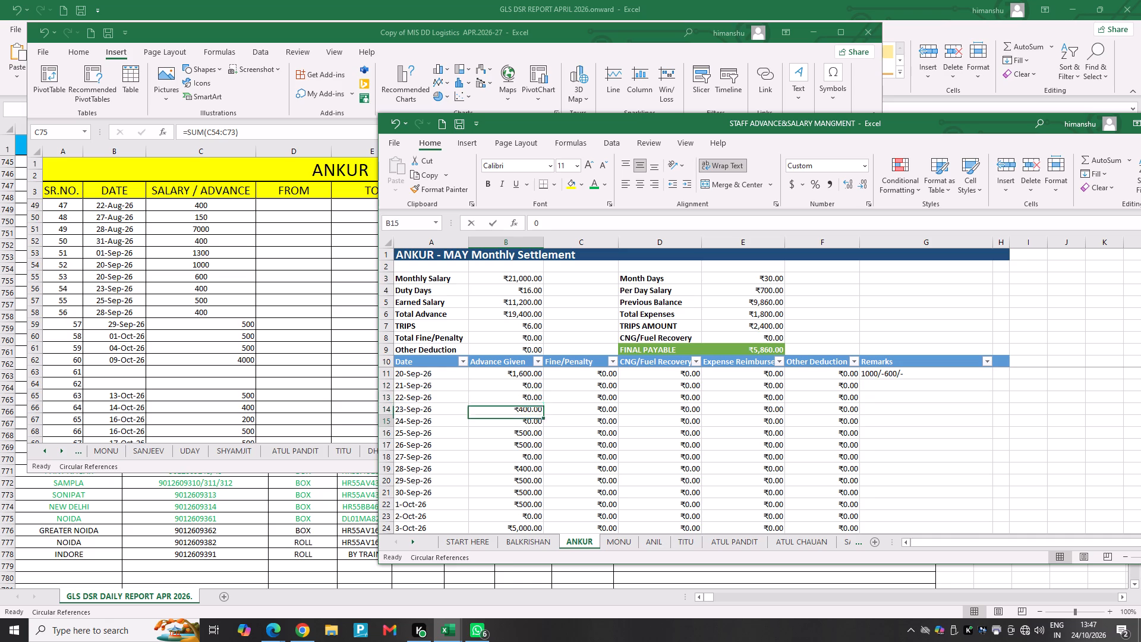
key("Down")
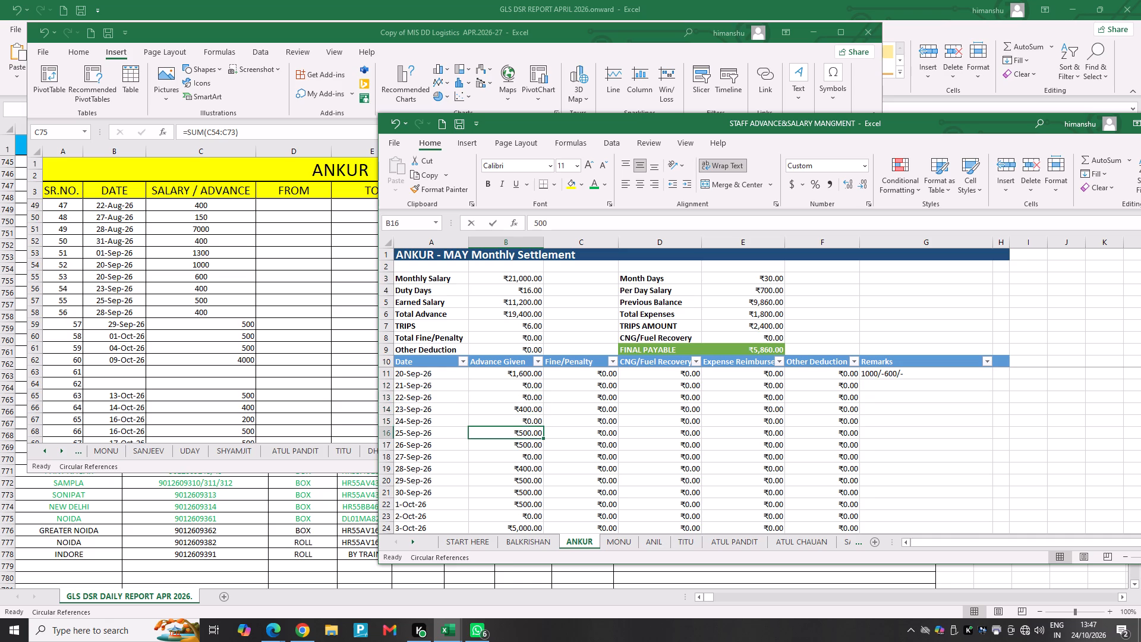
key("Down")
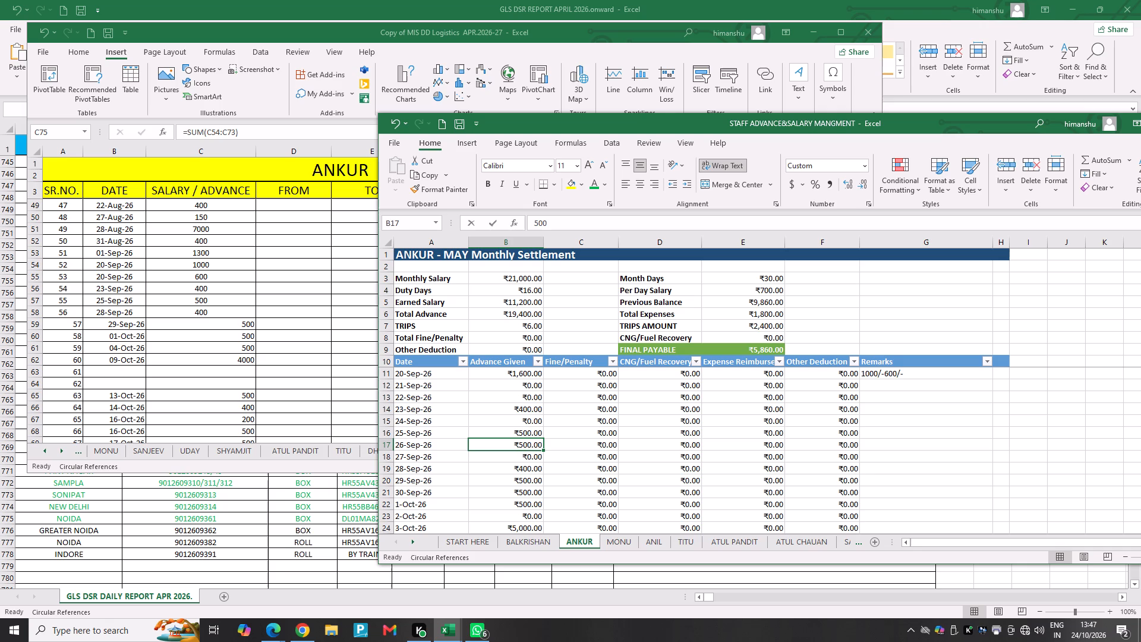
key("Up")
key("Down")
key("0")
key("Return")
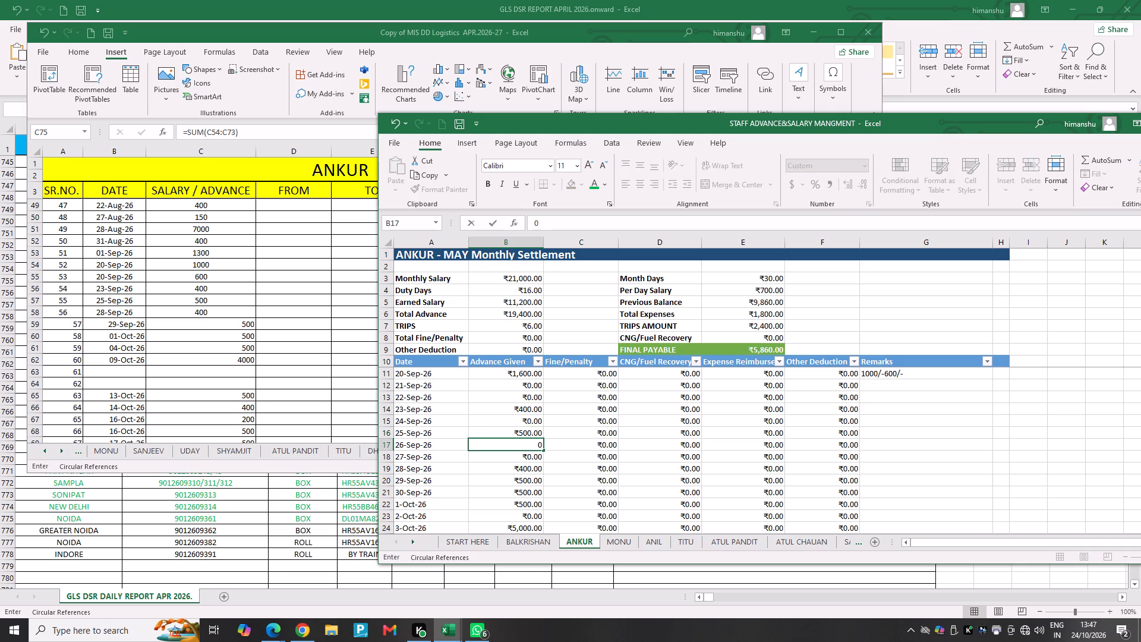
Continue matching the late-September advances to the ledger and set Ankur's 30-Sep-26 advance to 0.
key("Down")
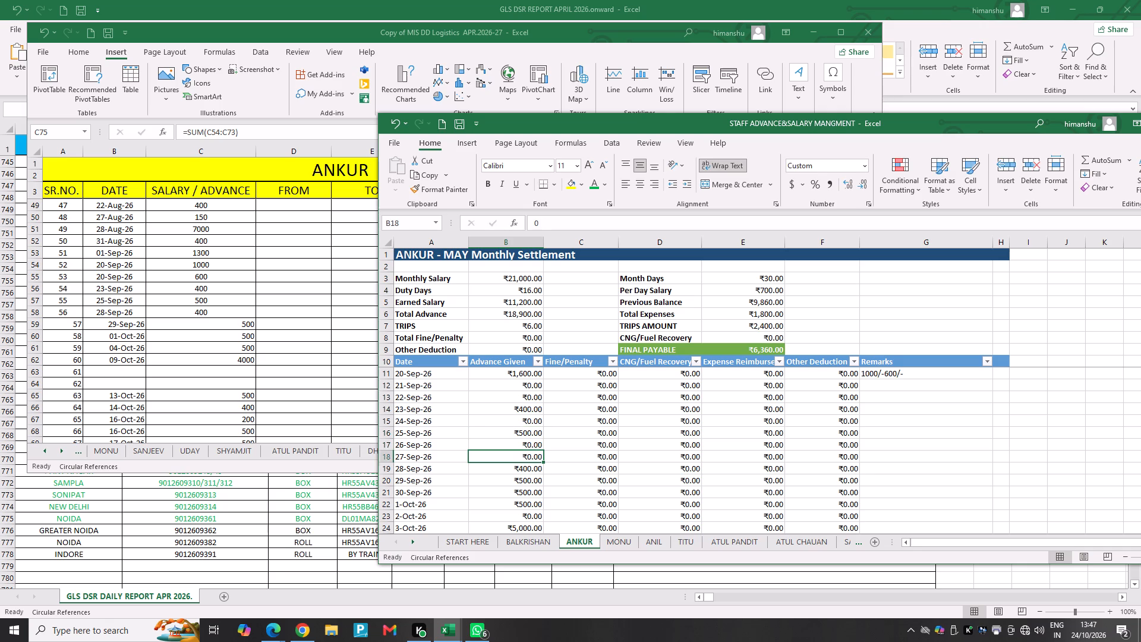
key("Up")
key("Down")
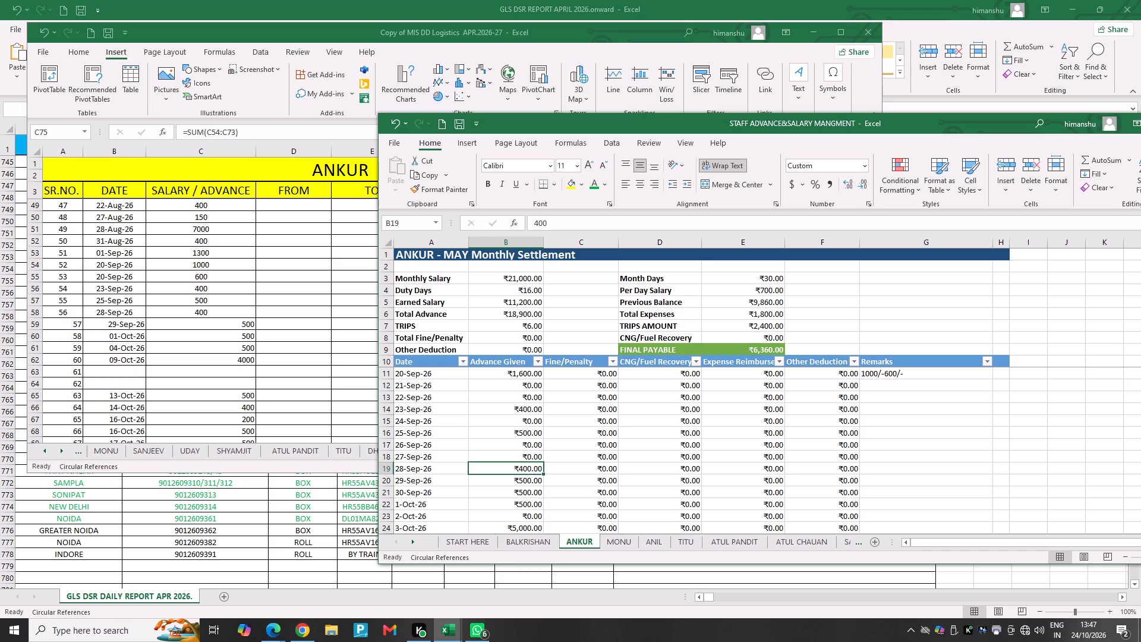
key("Down")
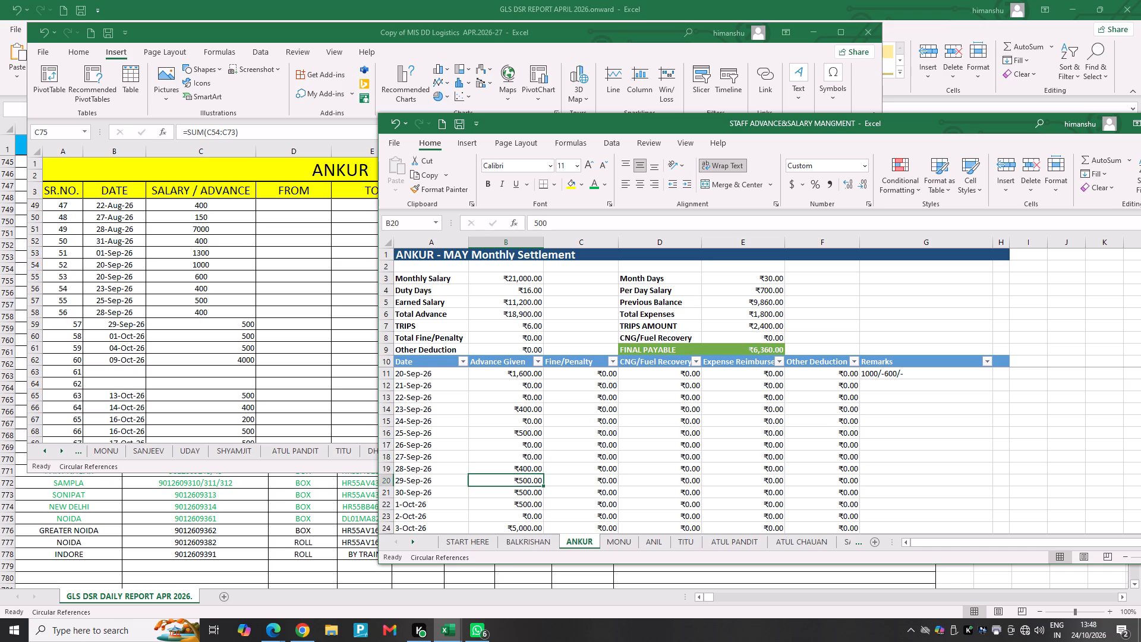
key("Down")
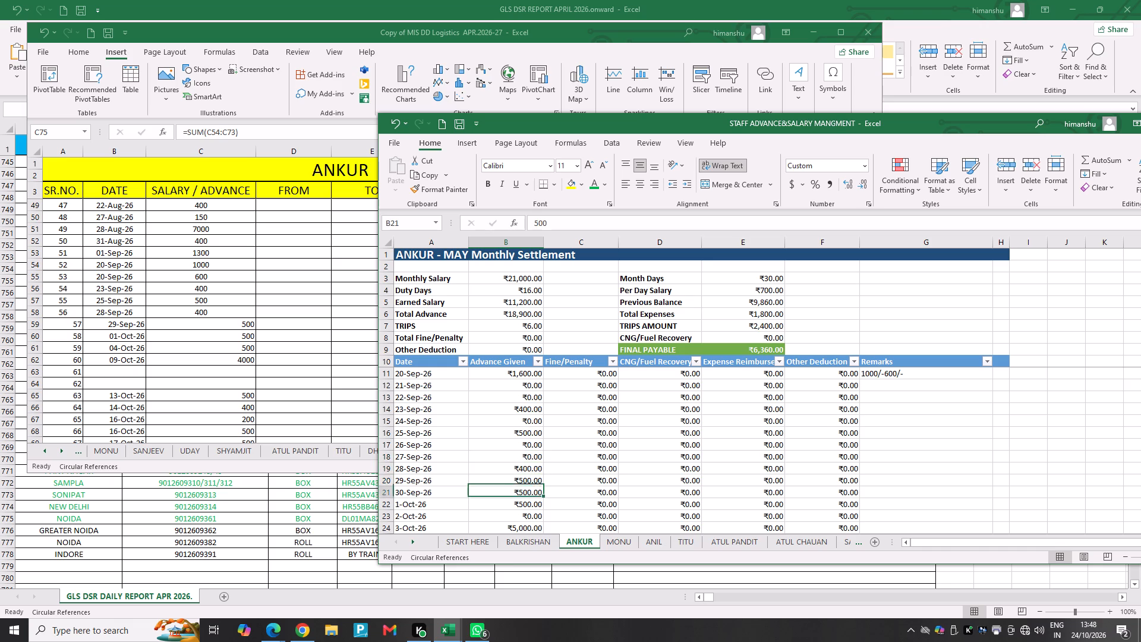
key("Up")
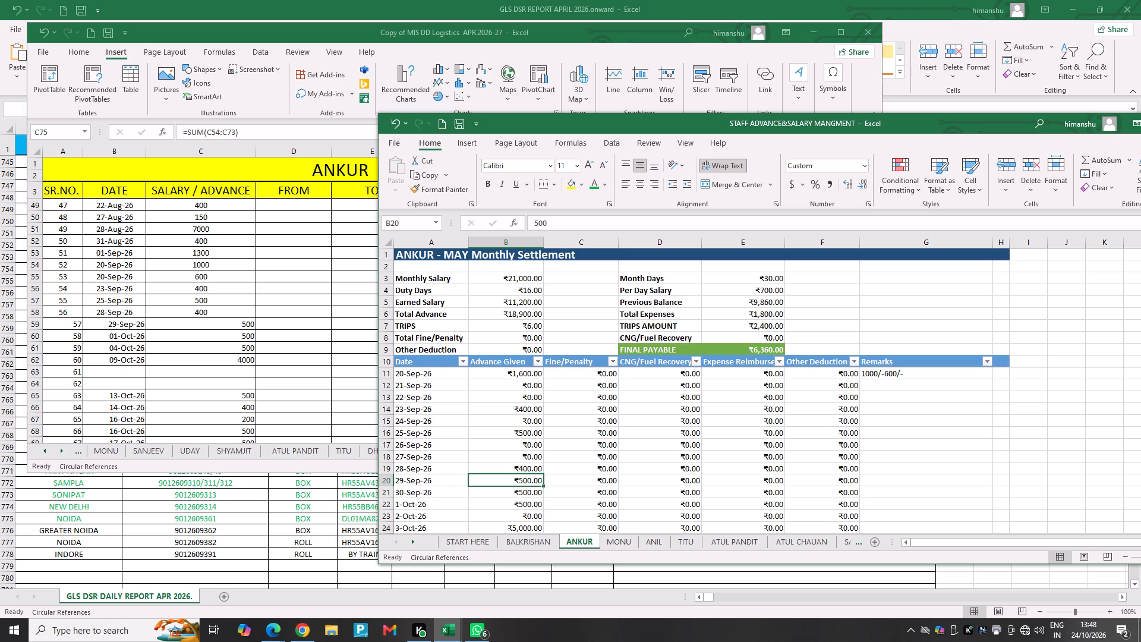
key("Down")
key("0")
key("Return")
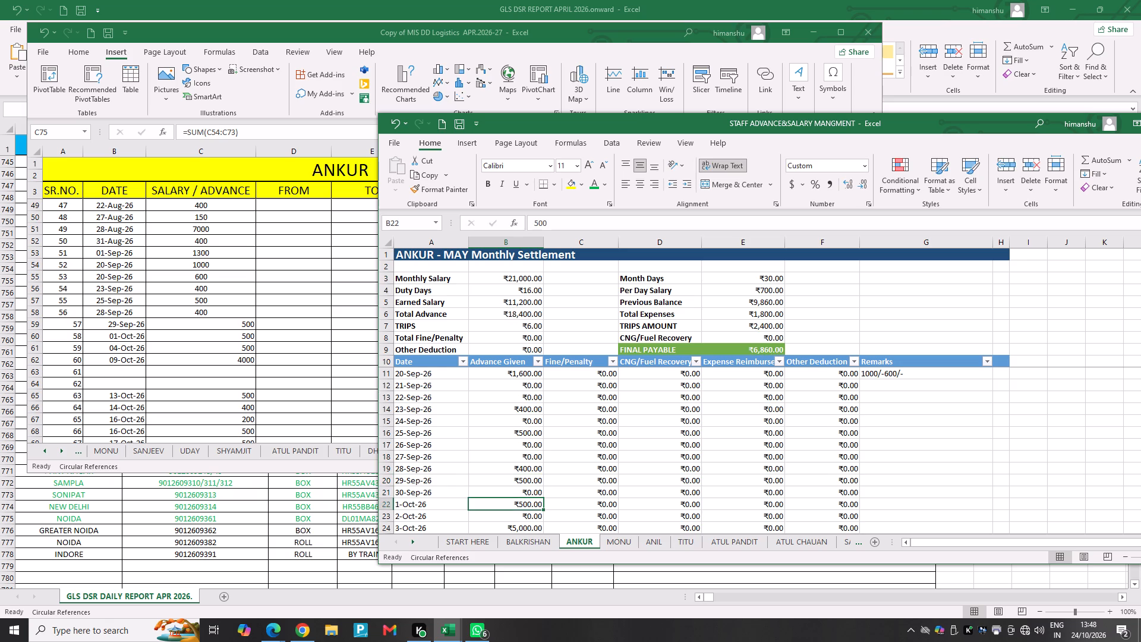
Set the 3-Oct-26 advance on Ankur's settlement sheet to 0.
key("Down")
key("Down")
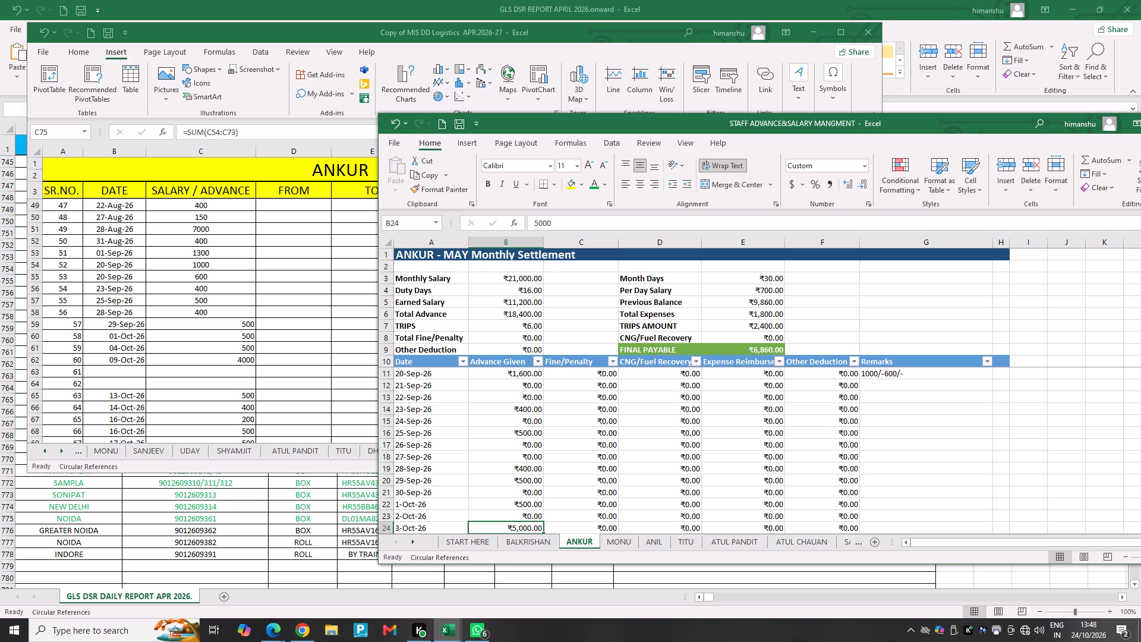
key("0")
key("Return")
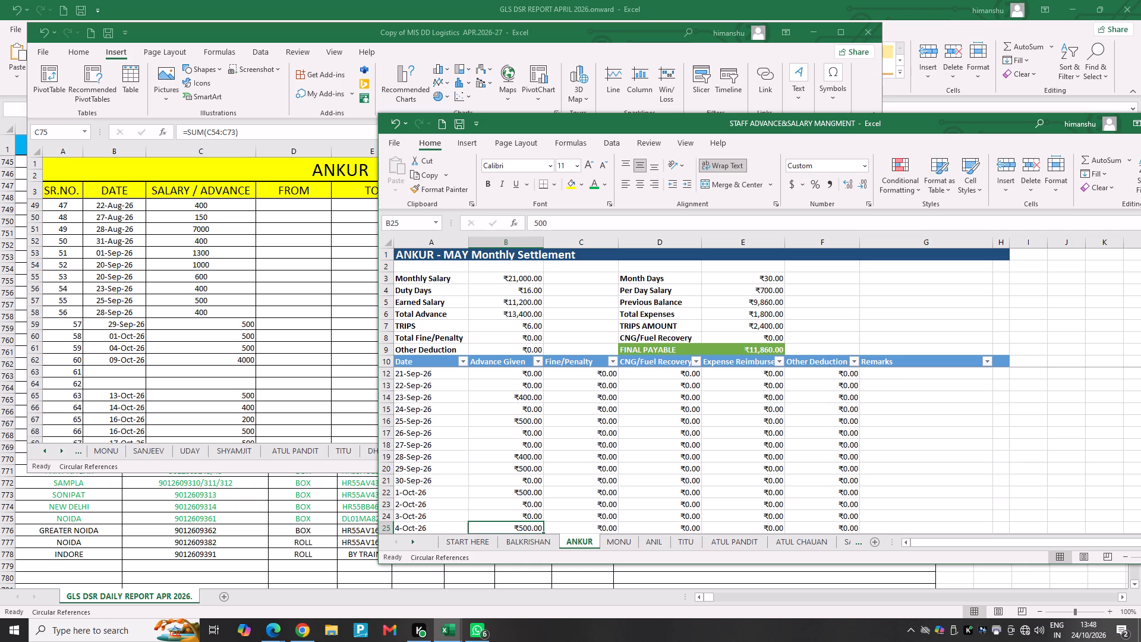
Check the advances from 4-Oct-26 onward against the ledger and set the 14-Oct-26 advance to 400.
key("Up")
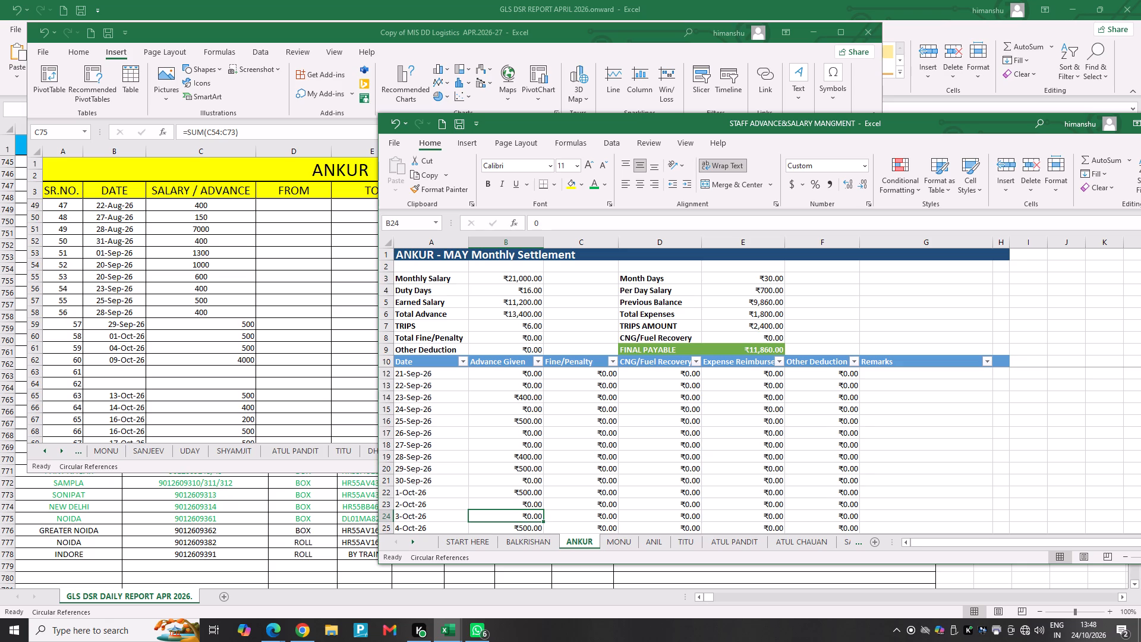
key("Down")
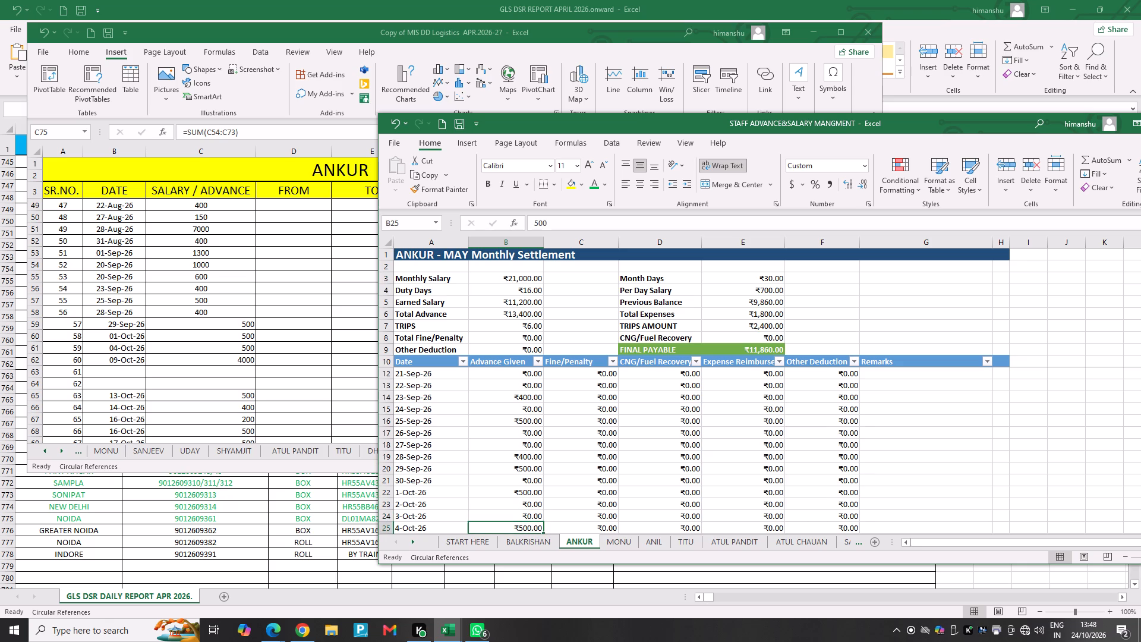
key("Down")
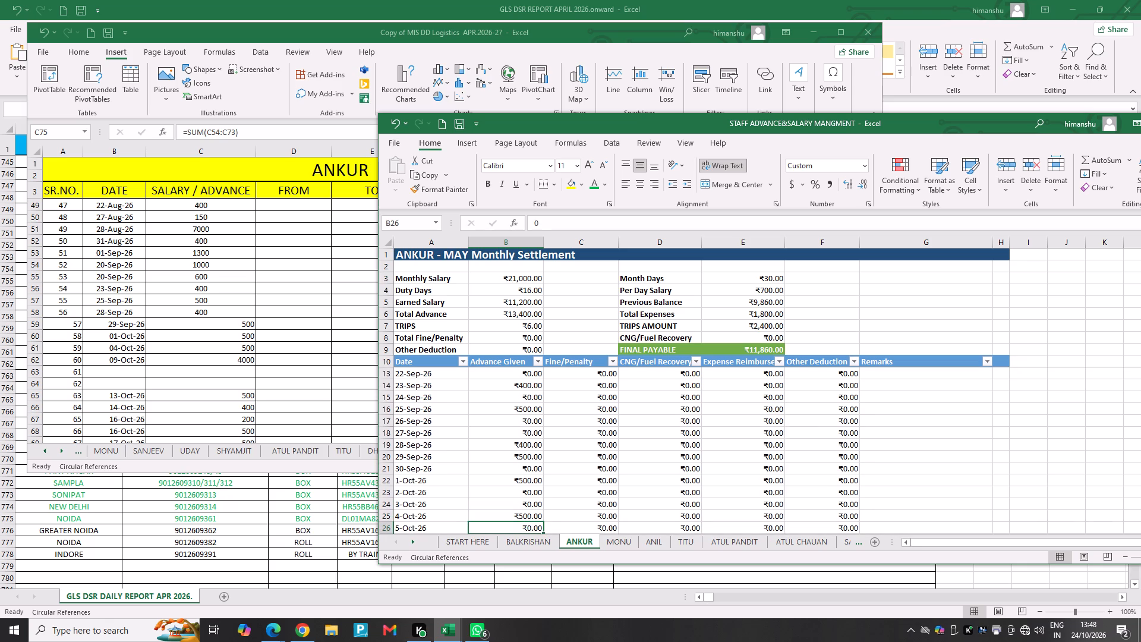
key("Down")
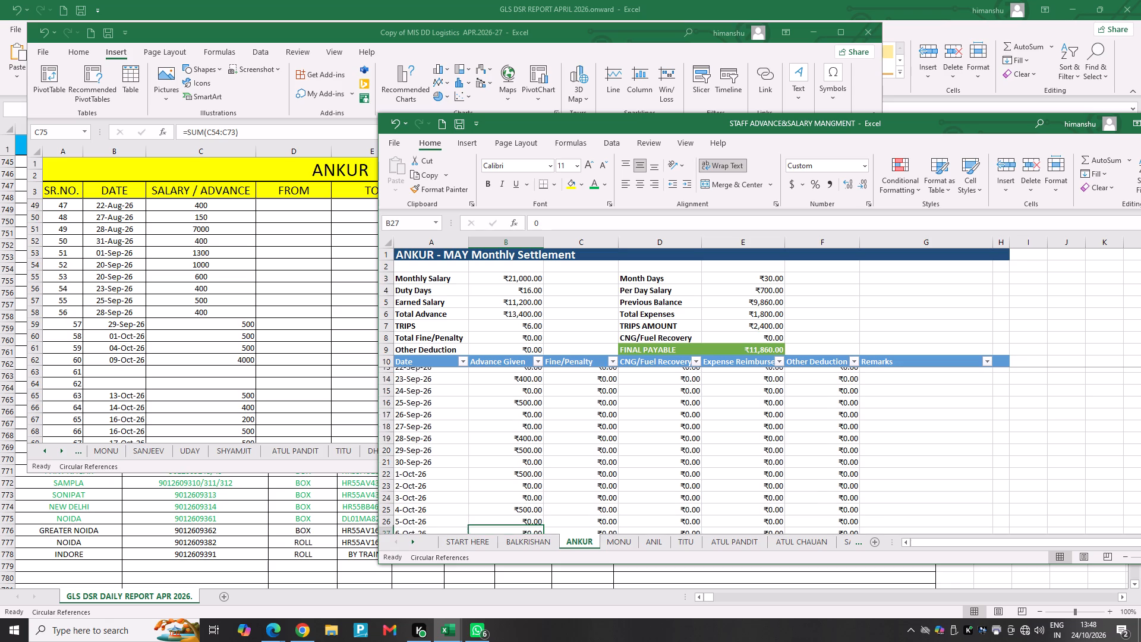
key("Down")
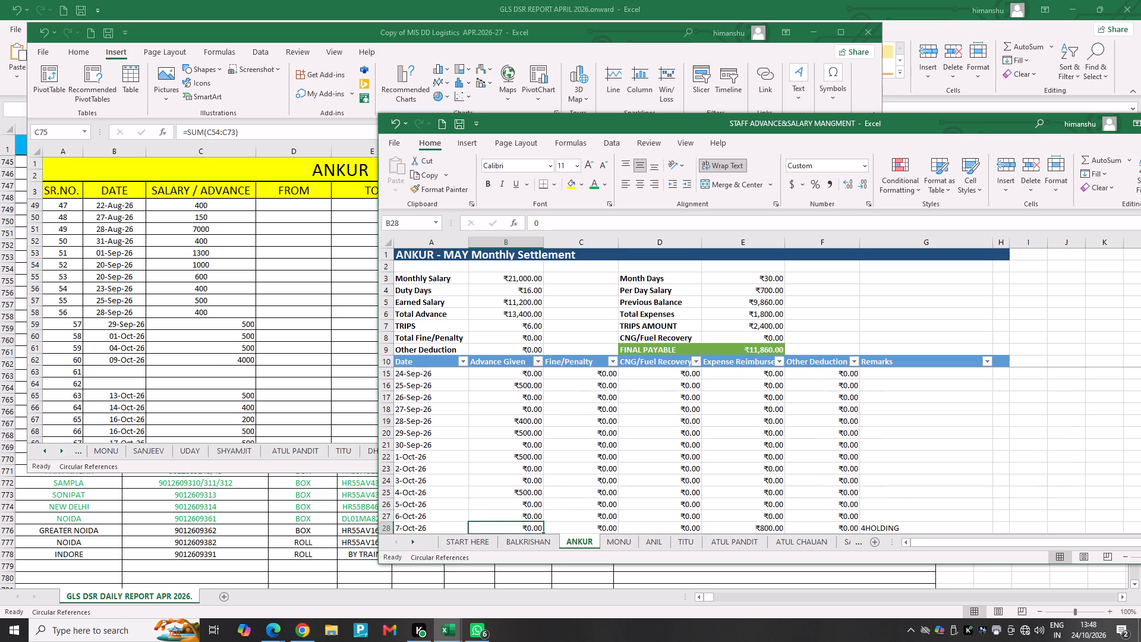
key("Down")
key("Down")
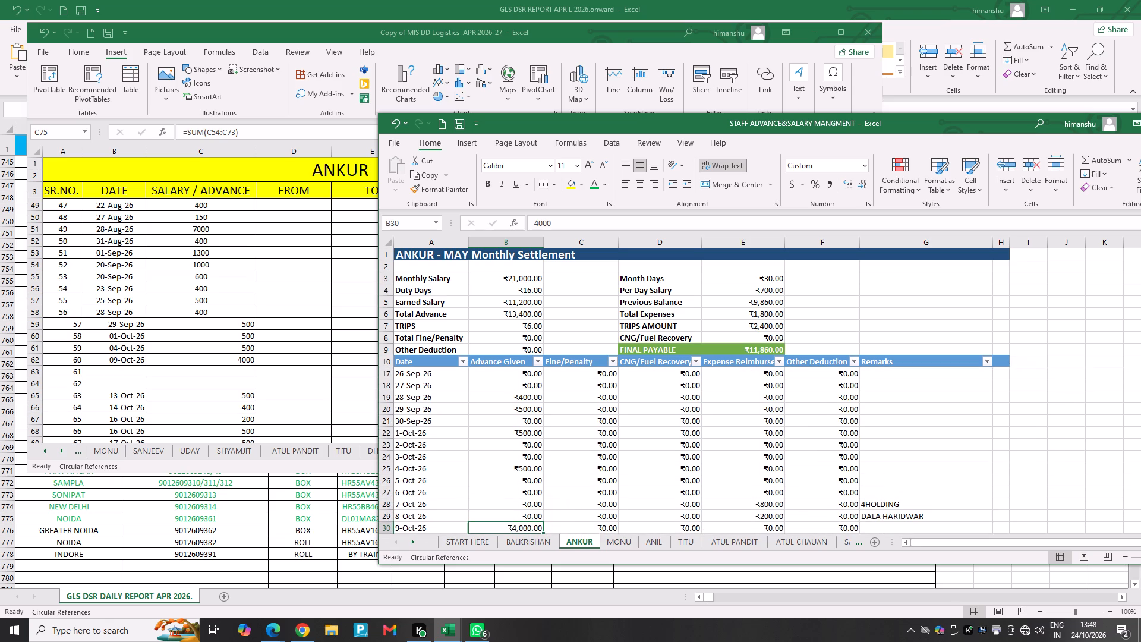
key("Down")
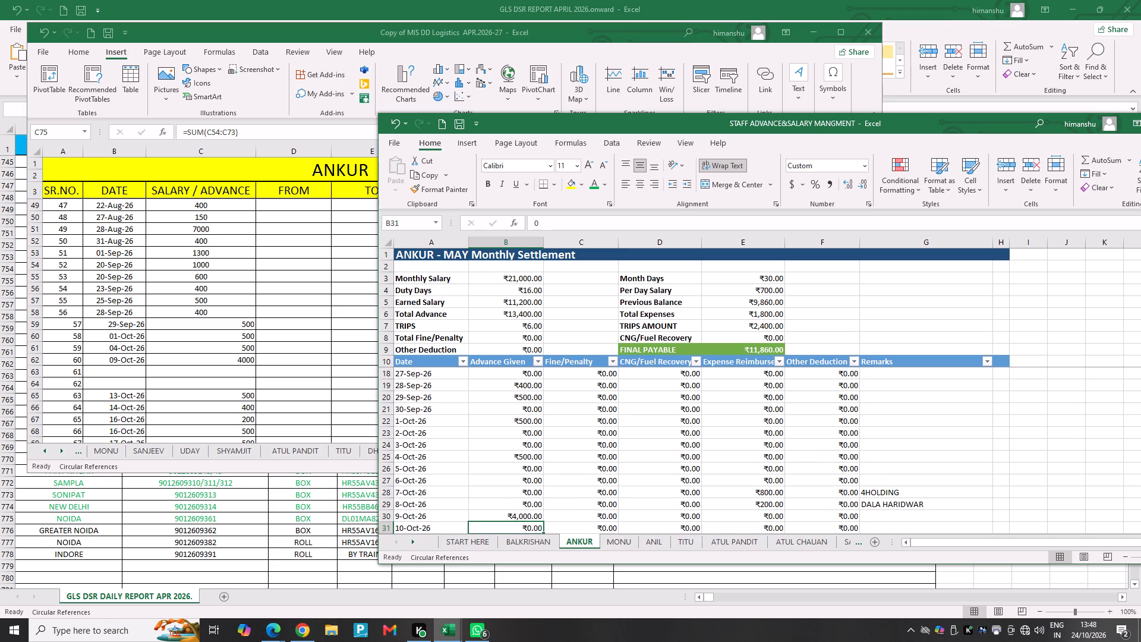
key("Down")
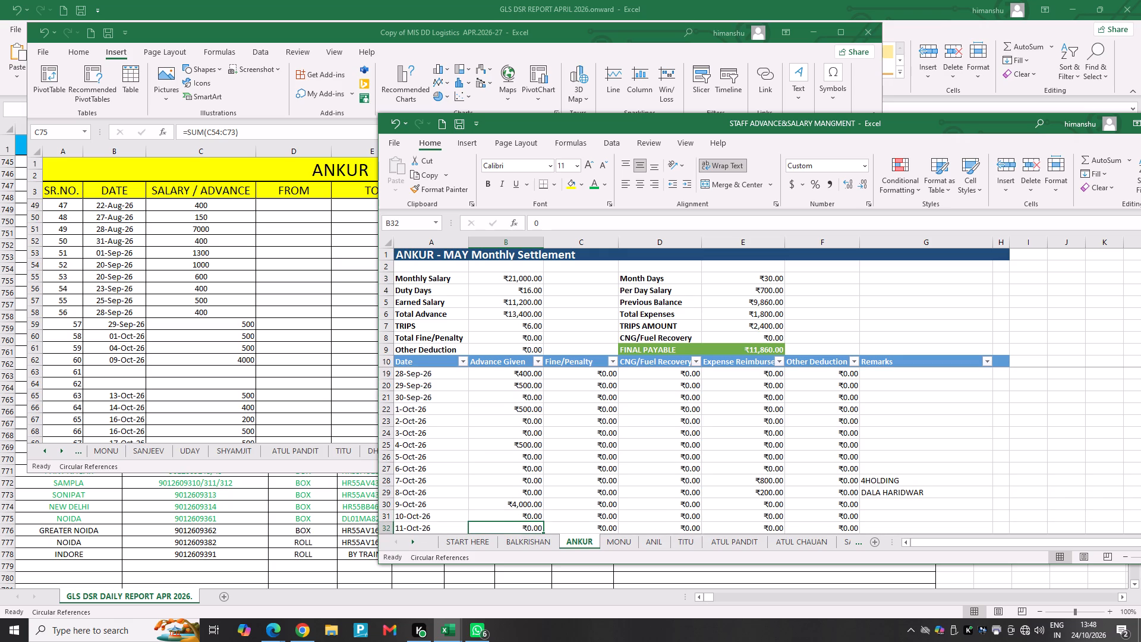
key("Down")
key("Down")
key("Down")
key("Up")
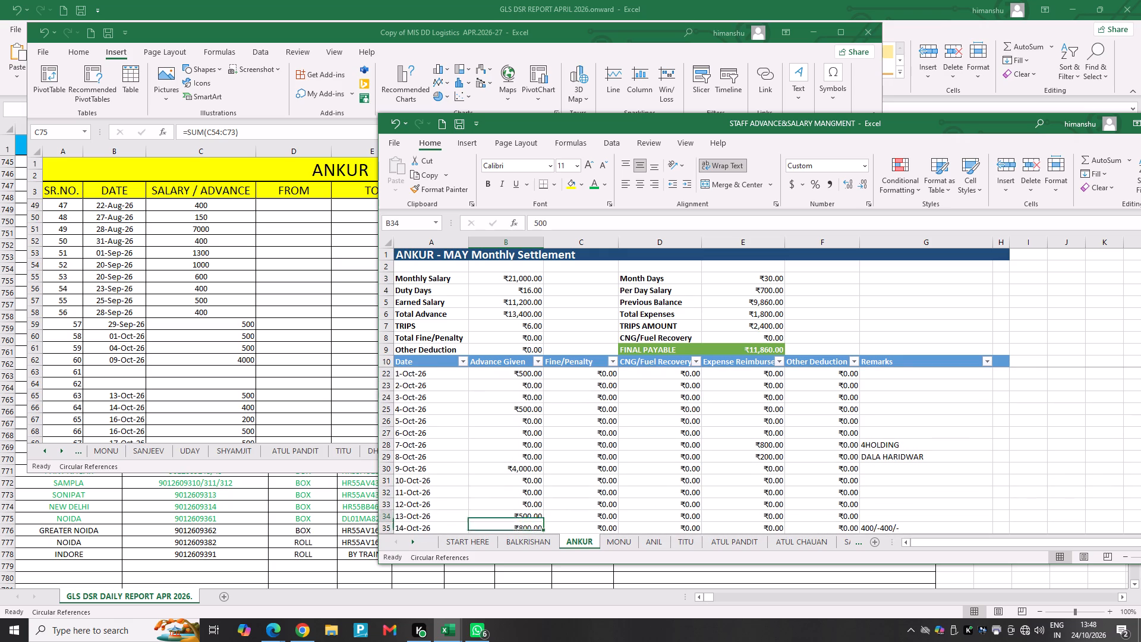
key("Down")
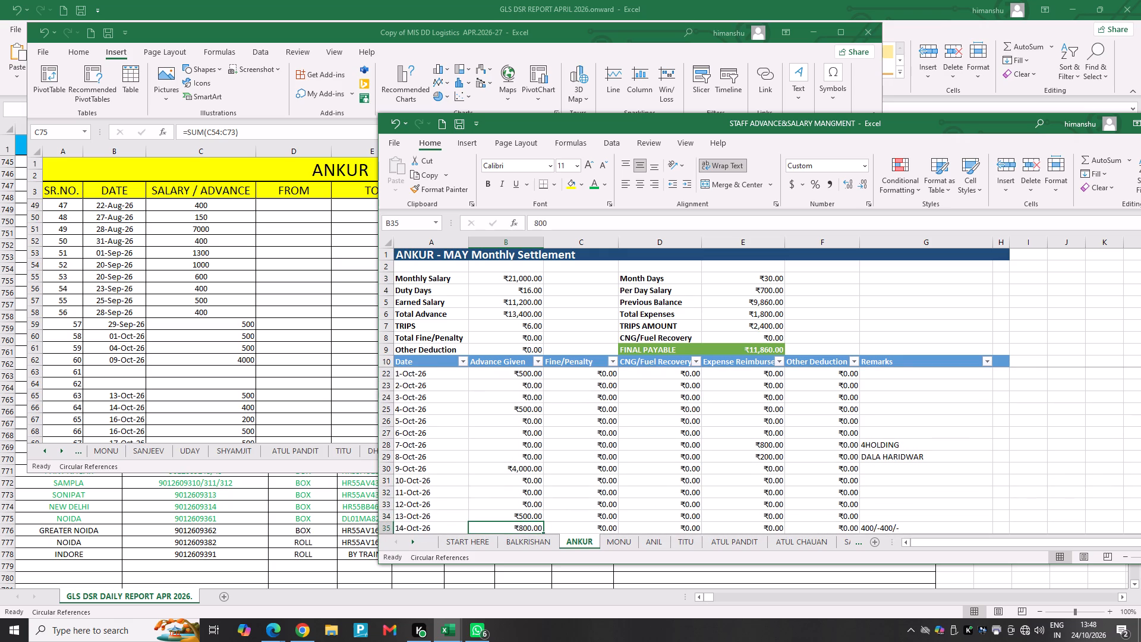
type("400")
key("Return")
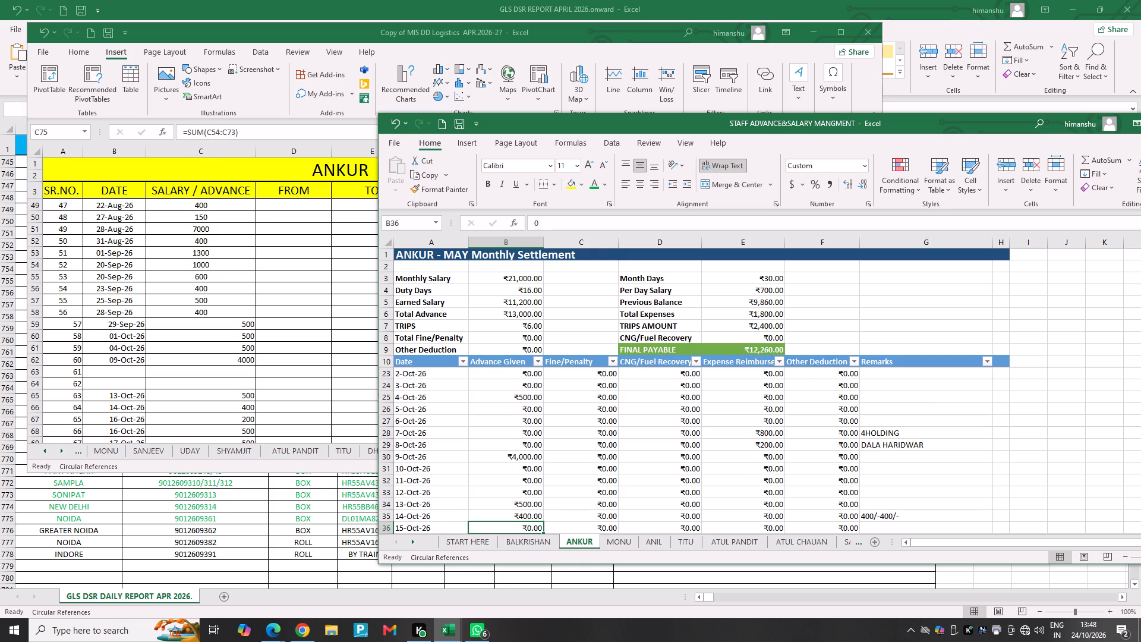
Clear the remark beside the 14-Oct-26 advance on Ankur's settlement sheet.
key("Up")
key("Right")
key("Right")
key("Right")
key("Right")
key("Right")
type("400")
key("Return")
key("Up")
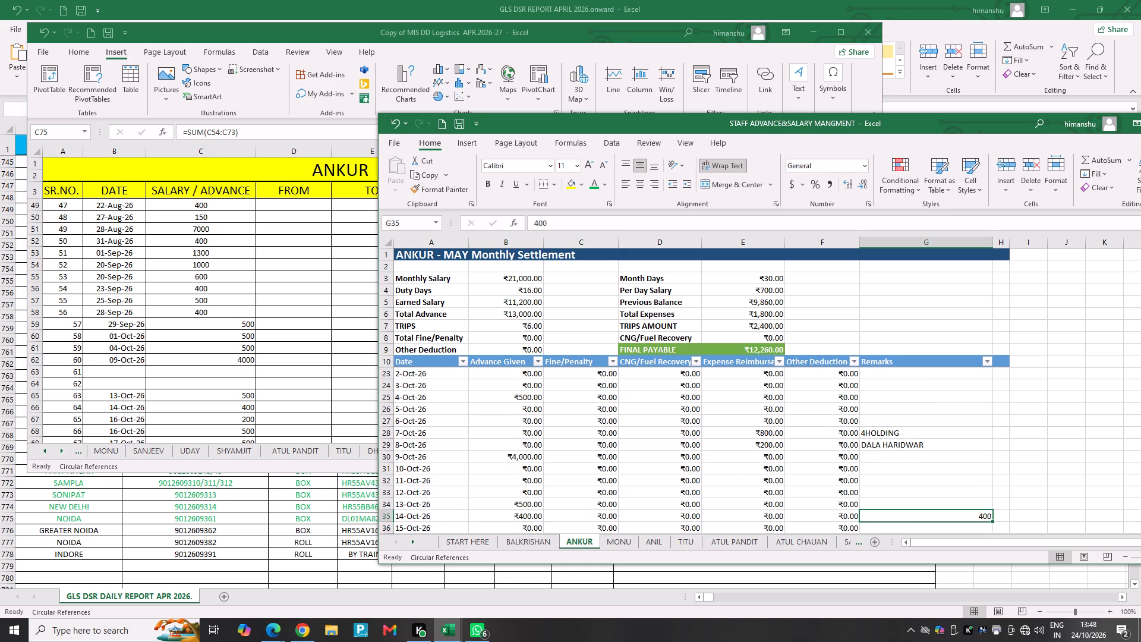
key("0")
key("BackSpace")
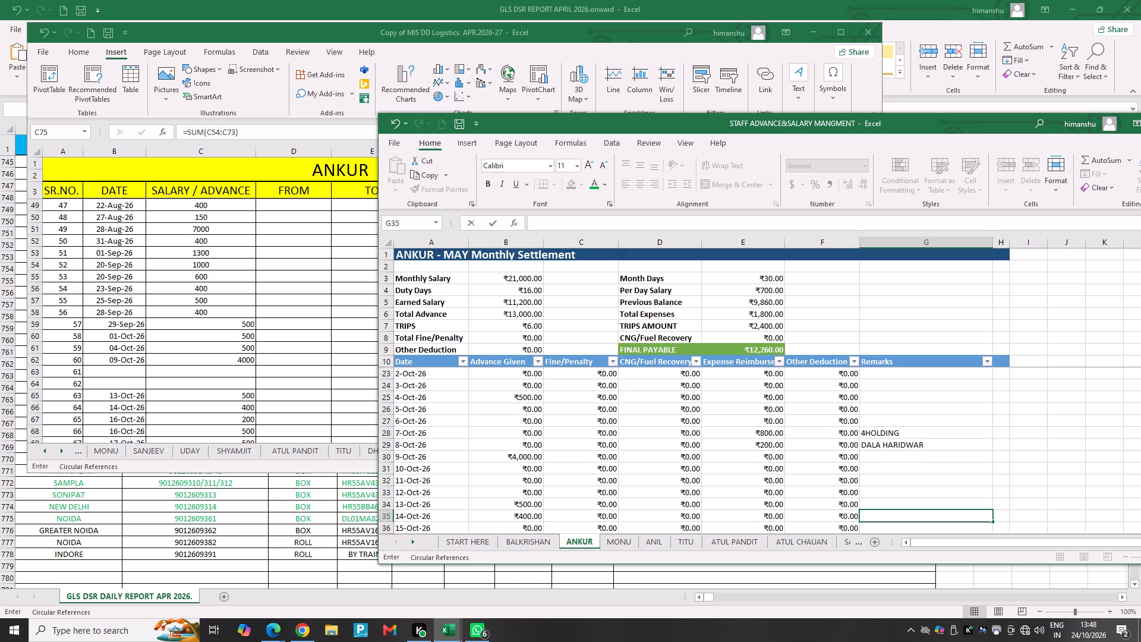
key("Left")
Check Ankur's advances from 14-Oct-26 to 23-Oct-26 against the MIS DD Logistics ledger, down through the signature block and note.
key("Left")
key("Left")
key("Left")
key("Left")
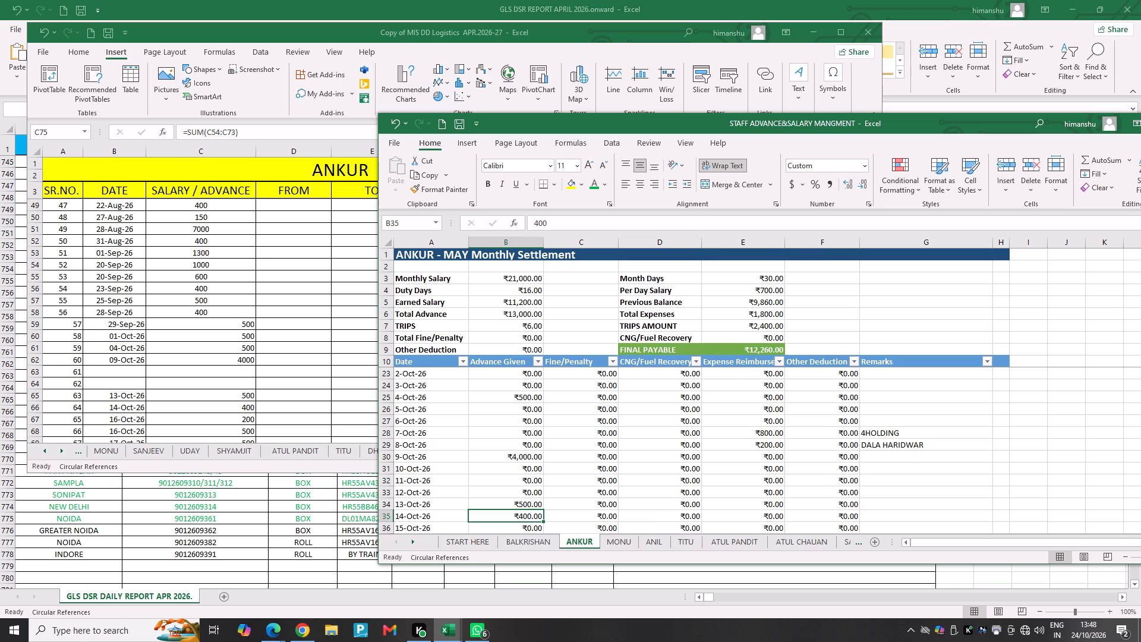
key("Down")
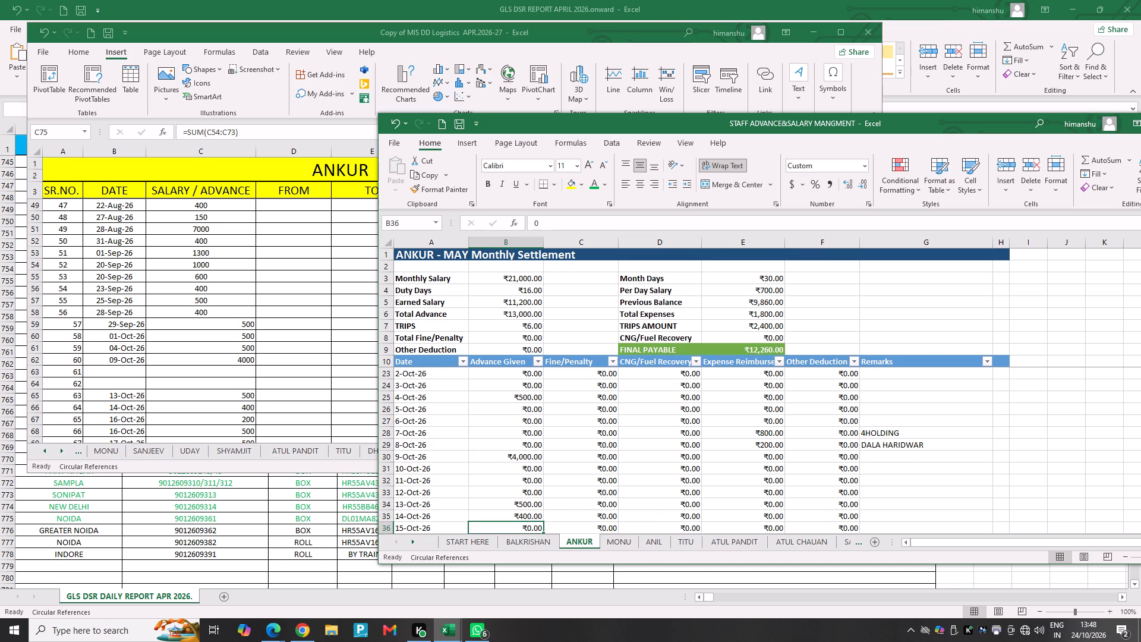
key("Down")
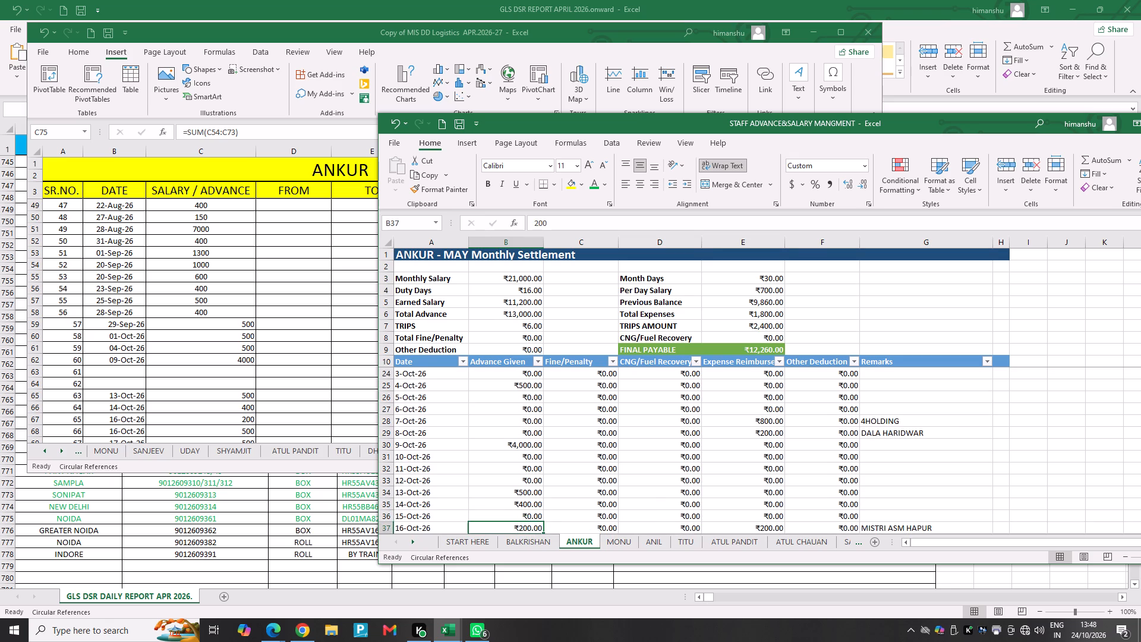
key("Down")
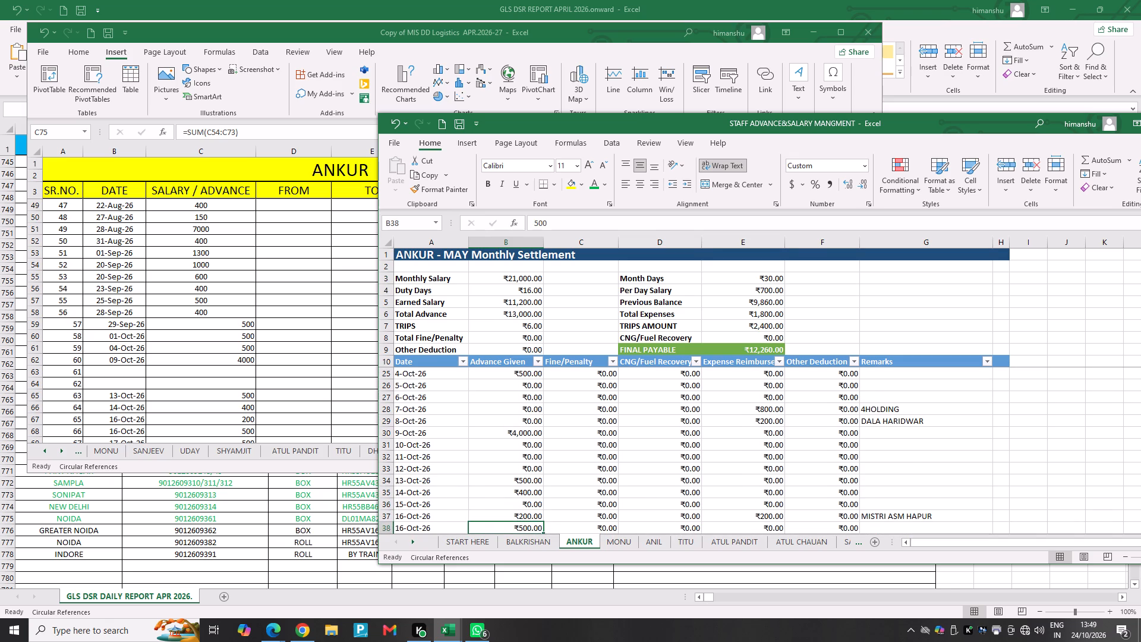
key("Down")
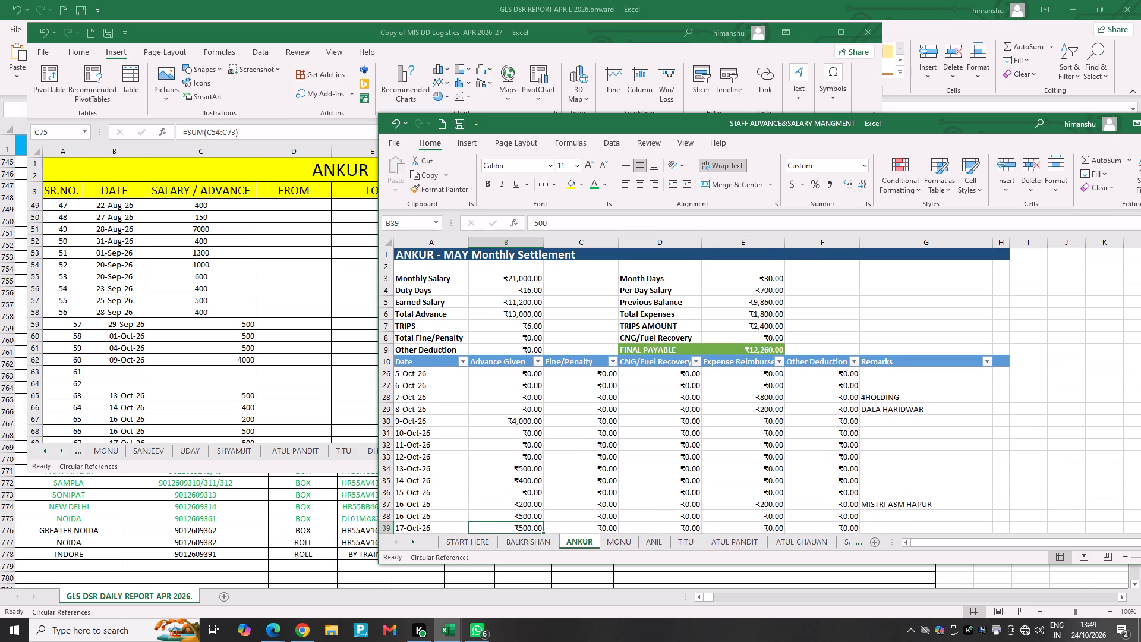
key("Down")
key("Up")
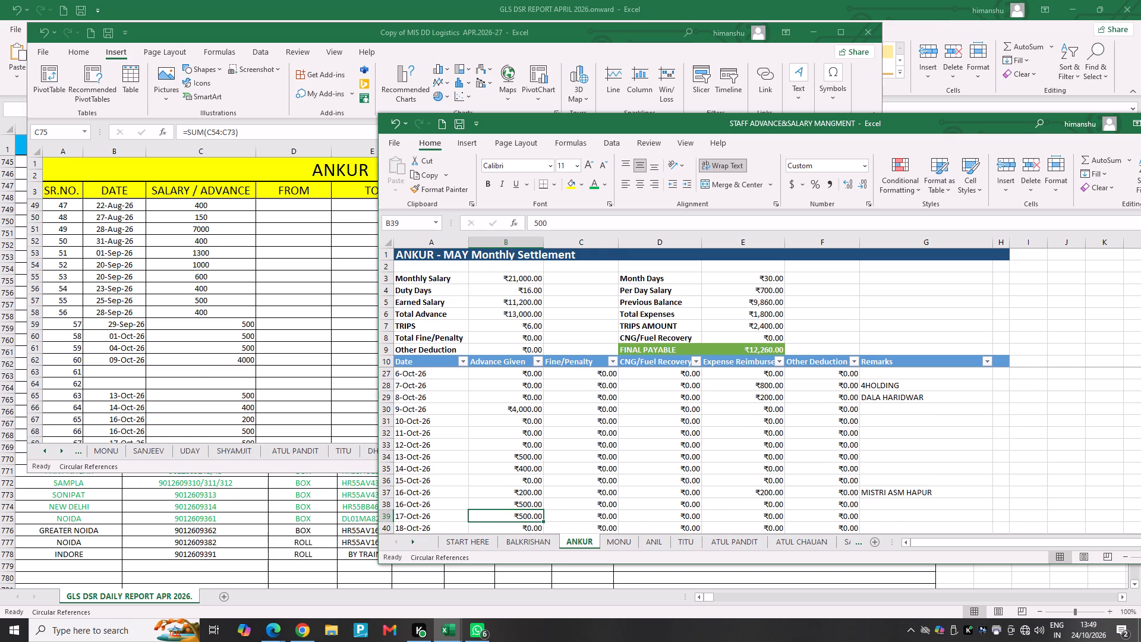
scroll(196, 370, "down", 1)
left_click(197, 368)
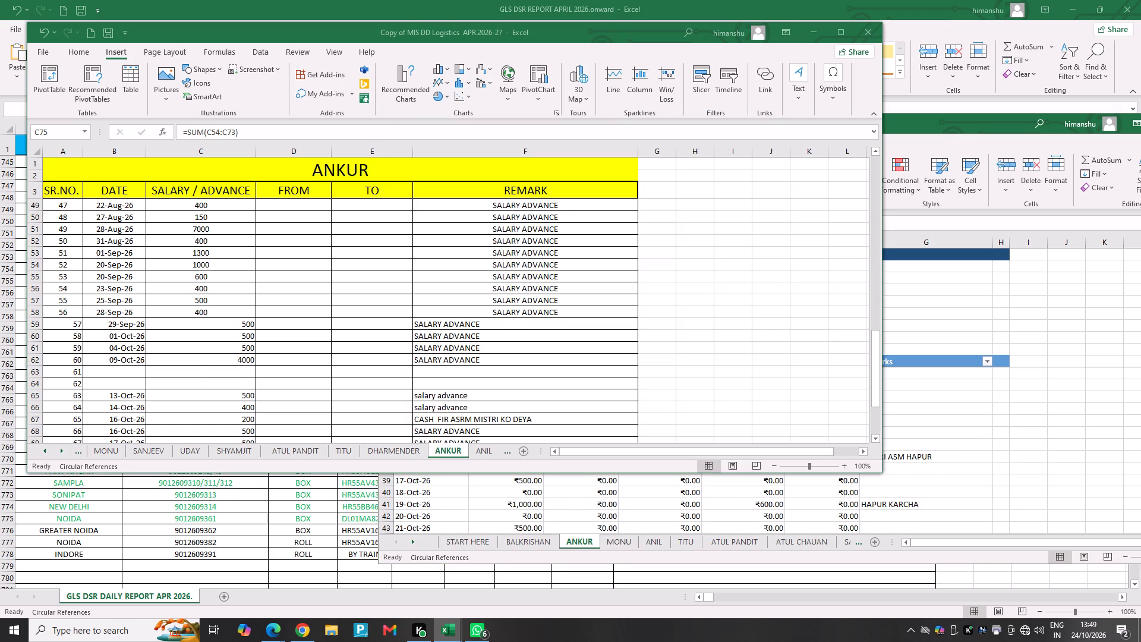
scroll(221, 352, "down", 3)
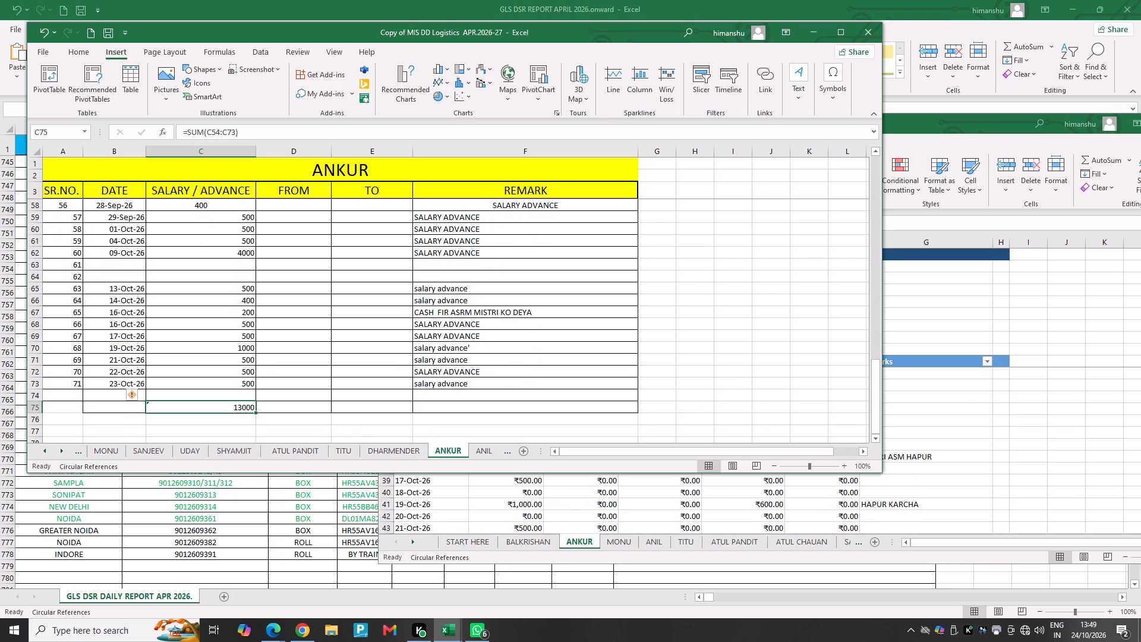
left_click(943, 467)
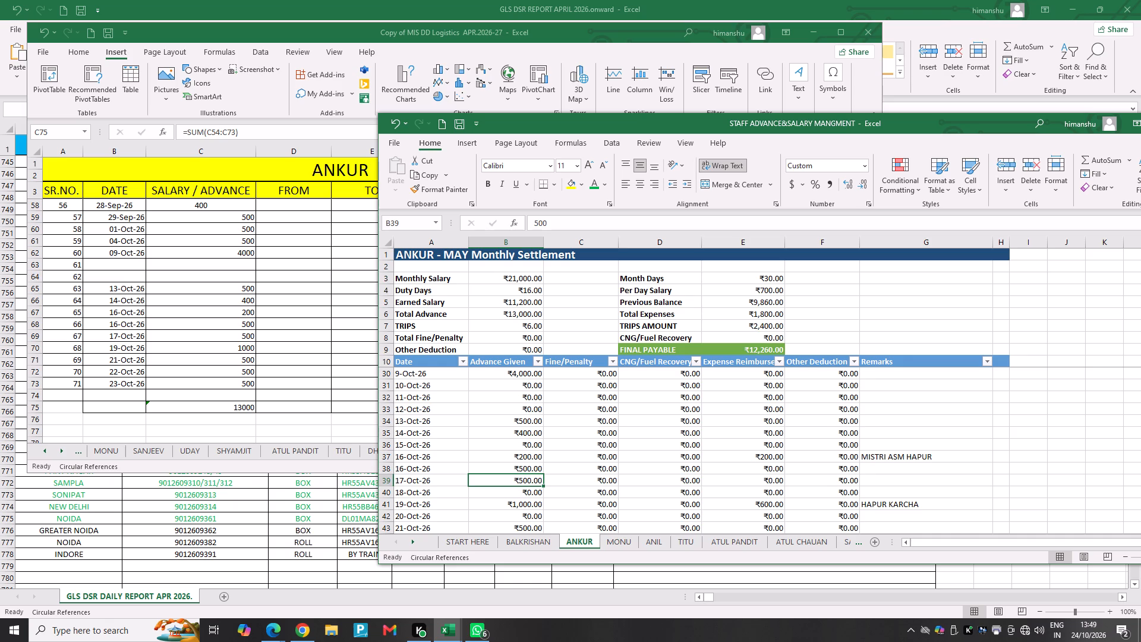
key("Down")
key("Down")
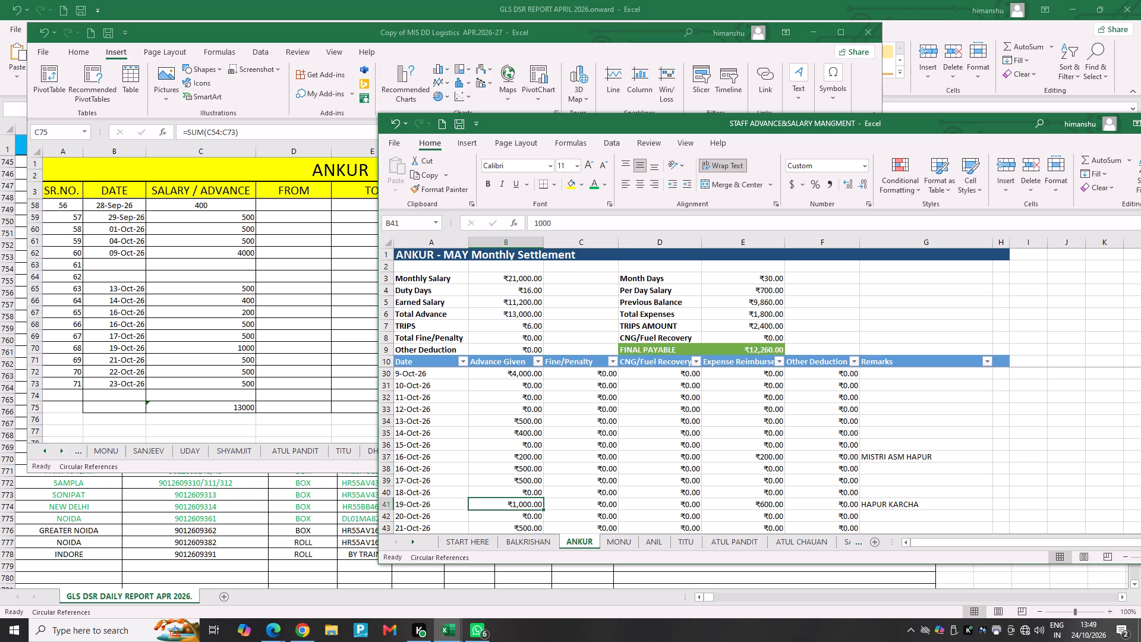
key("Down")
key("Down")
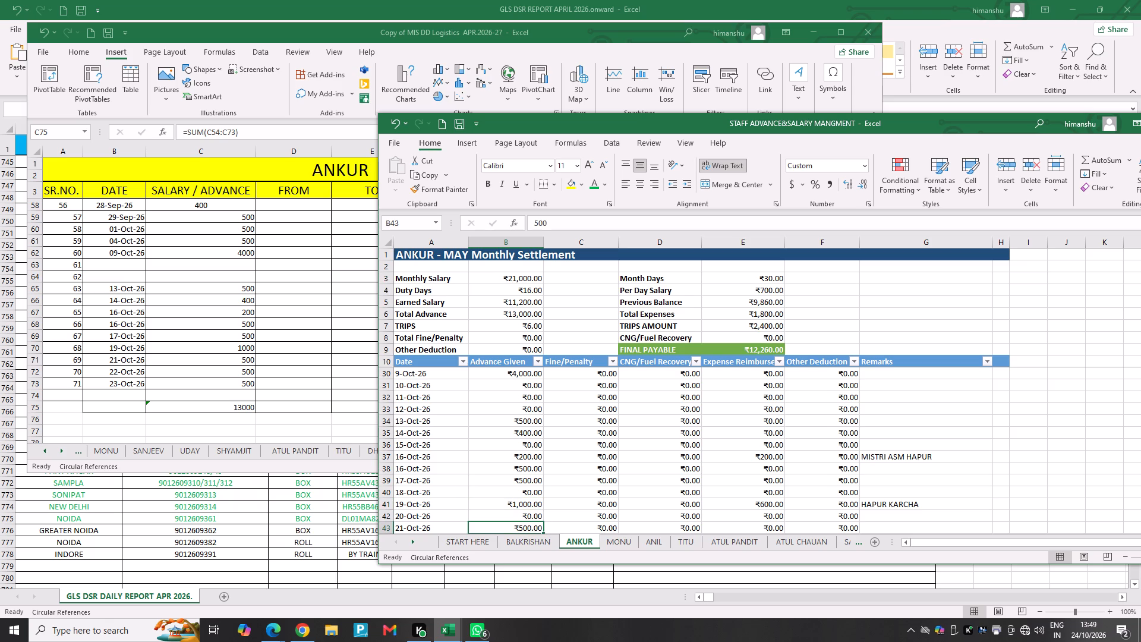
key("Down")
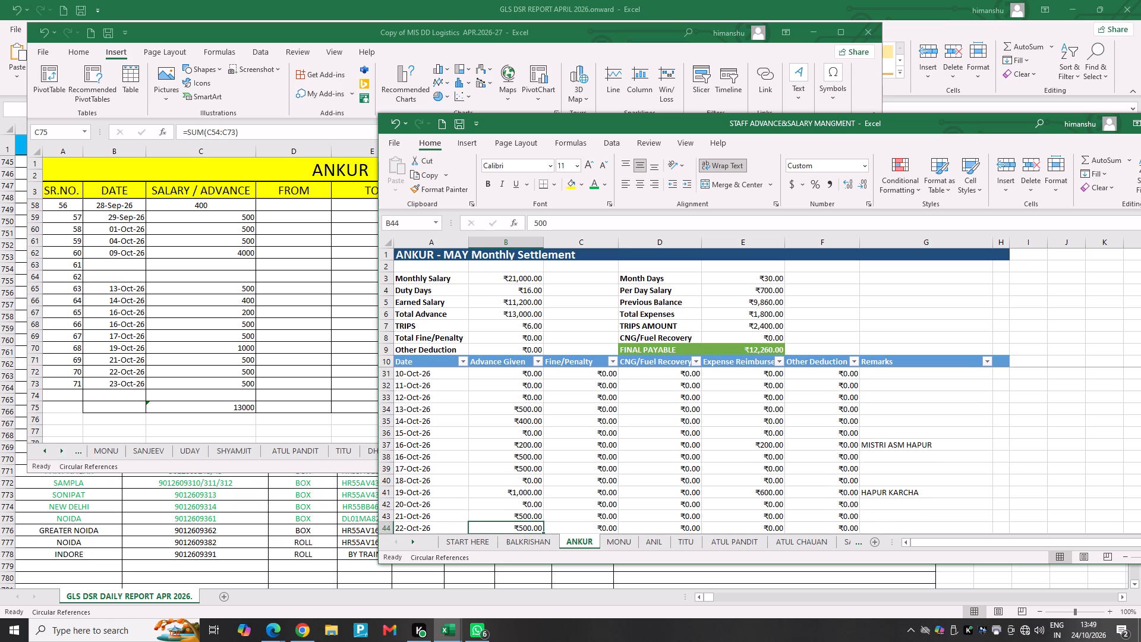
key("Down")
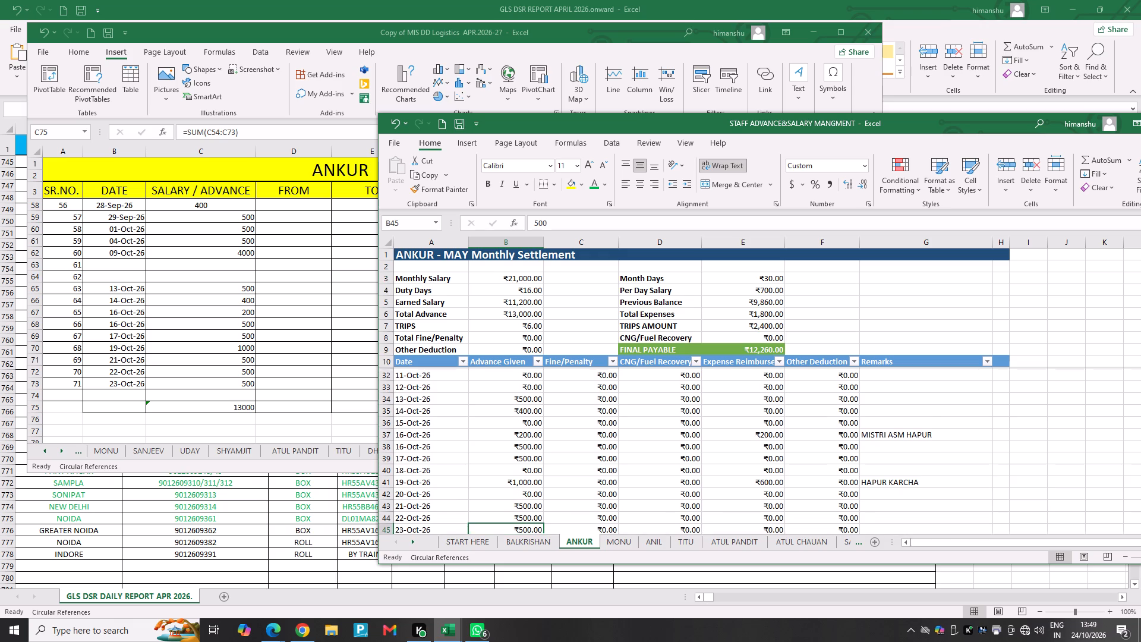
key("Down")
key("Down")
key("Down")
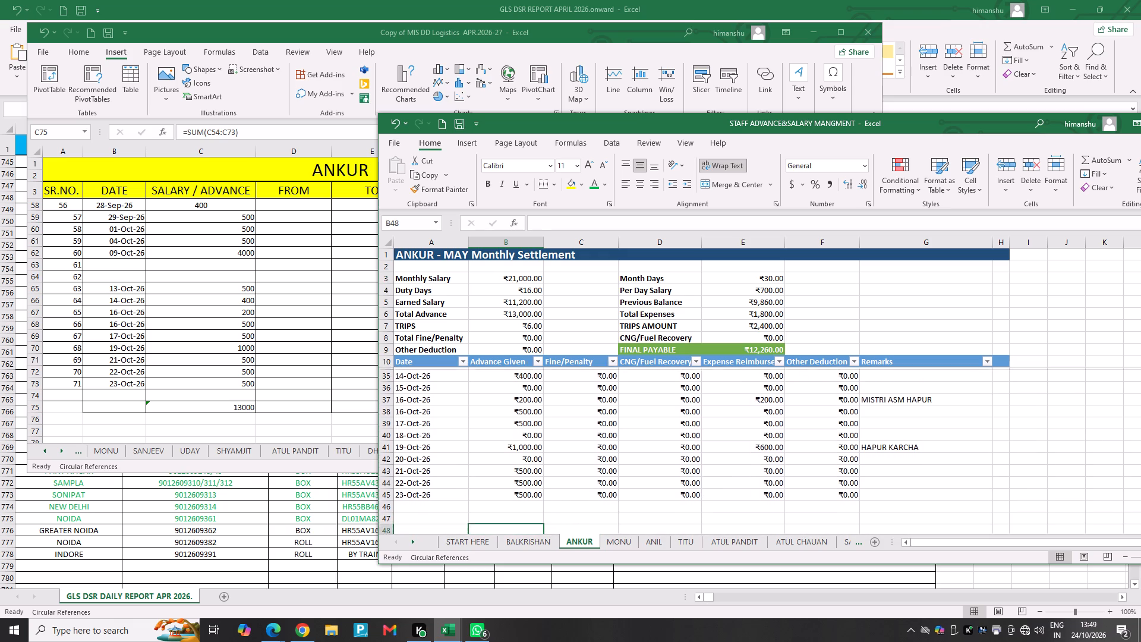
key("Down")
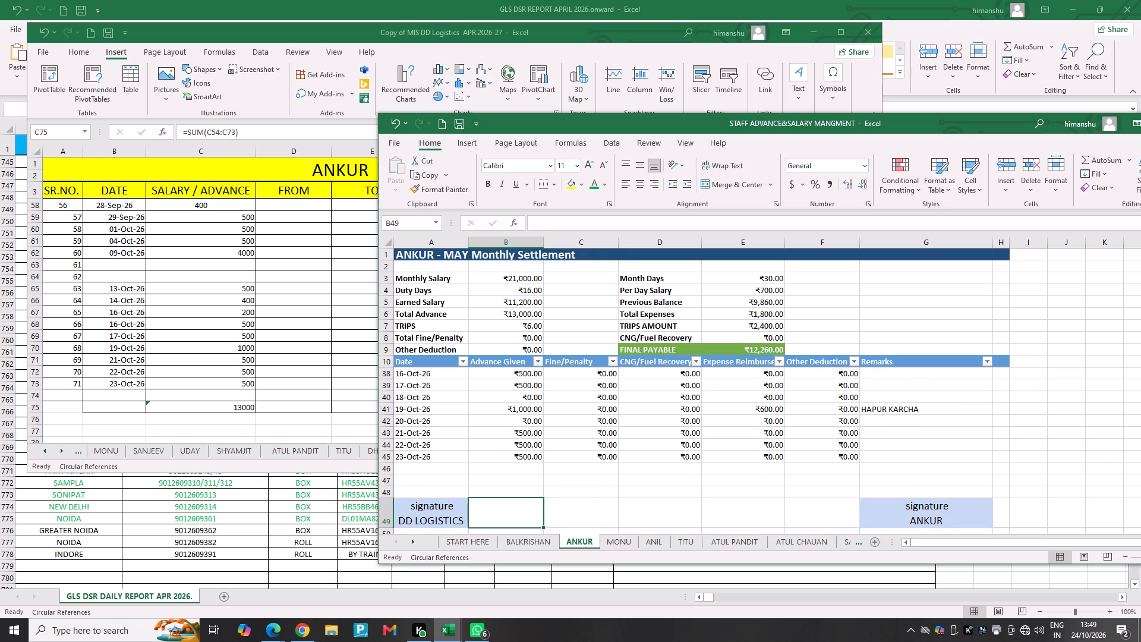
key("Down")
key("Down")
key("Down")
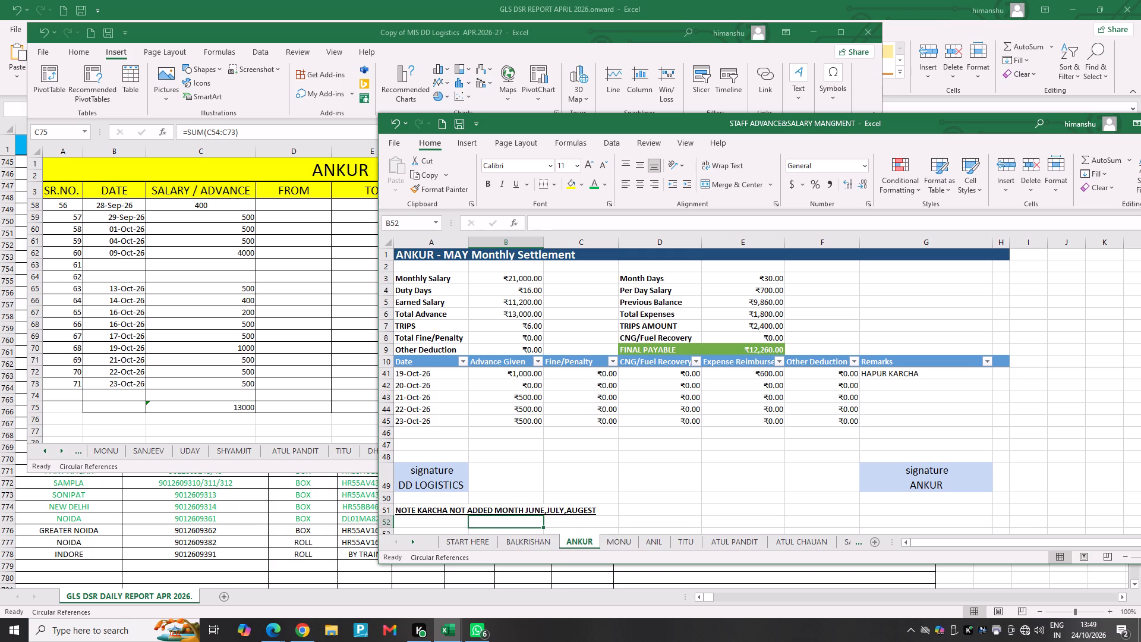
key("Down")
Save the STAFF ADVANCE&SALARY MANGMENT workbook.
key("ctrl+s")
key("ctrl+s")
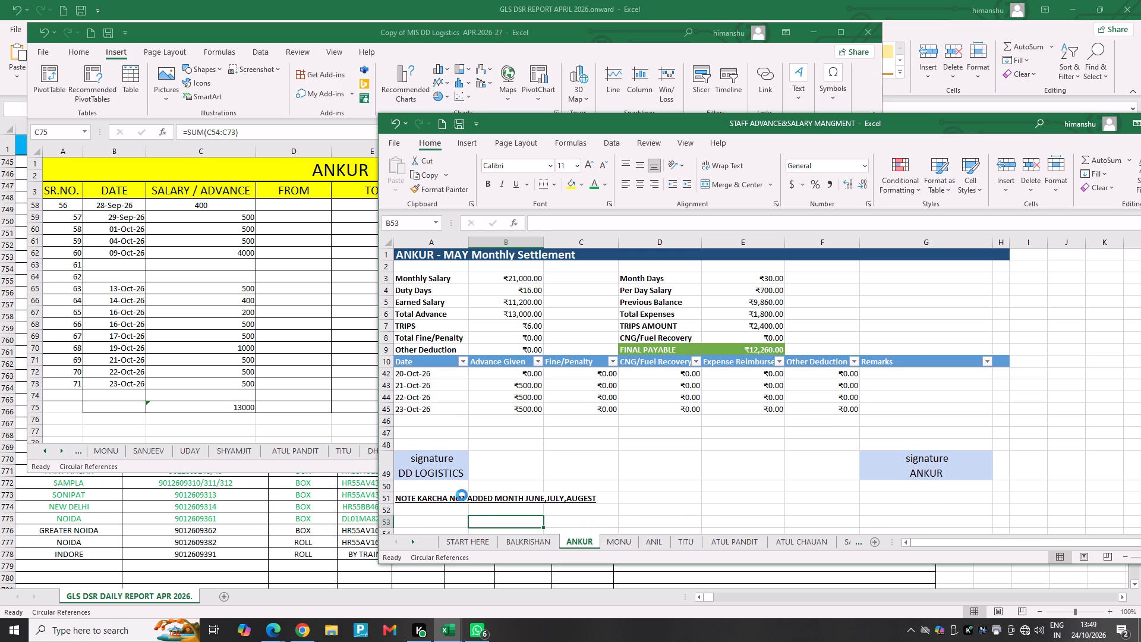
key("ctrl+s")
key("ctrl+s")
key("ctrl+s")
key("ctrl+s")
key("ctrl+s")
key("ctrl+s")
key("ctrl+s")
key("ctrl+s")
key("ctrl+s")
key("ctrl+s")
key("ctrl+s")
key("ctrl+s")
key("ctrl+s")
key("ctrl+s")
key("ctrl+s")
key("ctrl+s")
key("ctrl+s")
key("ctrl+s")
key("ctrl+s")
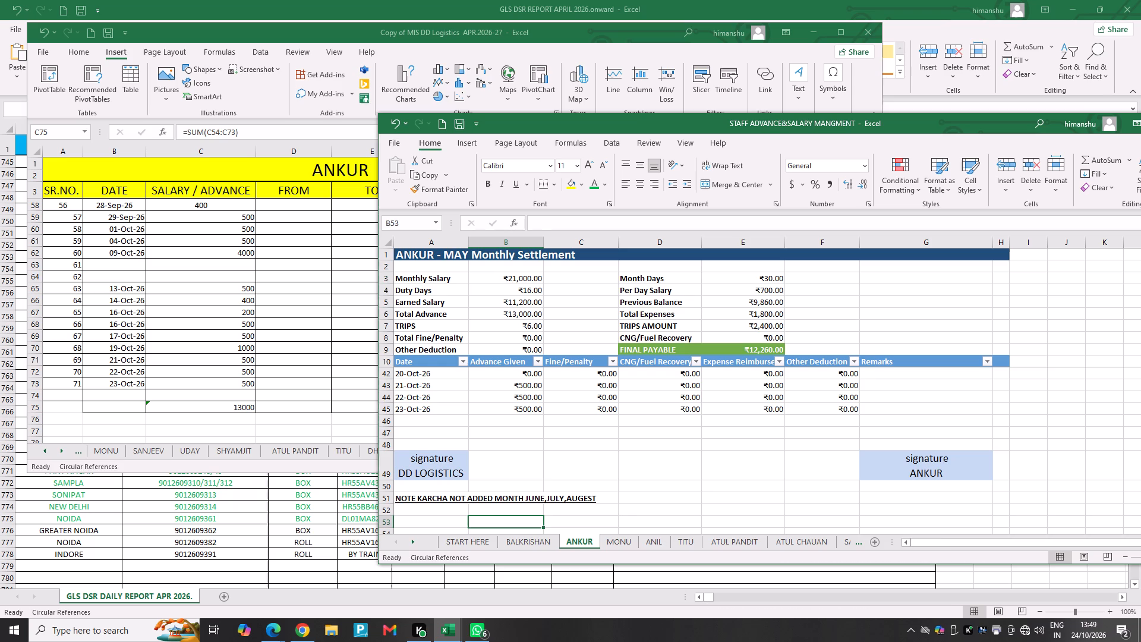
key("ctrl+s")
key("ctrl+s")
key("ctrl+s")
key("ctrl+s")
key("ctrl+s")
key("ctrl+s")
key("ctrl+s")
key("ctrl+s")
key("ctrl+s")
key("ctrl+s")
key("ctrl+s")
key("ctrl+s")
key("ctrl+s")
key("ctrl+s")
key("ctrl+s")
key("ctrl+s")
key("ctrl+s")
key("ctrl+s")
key("ctrl+s")
key("ctrl+s")
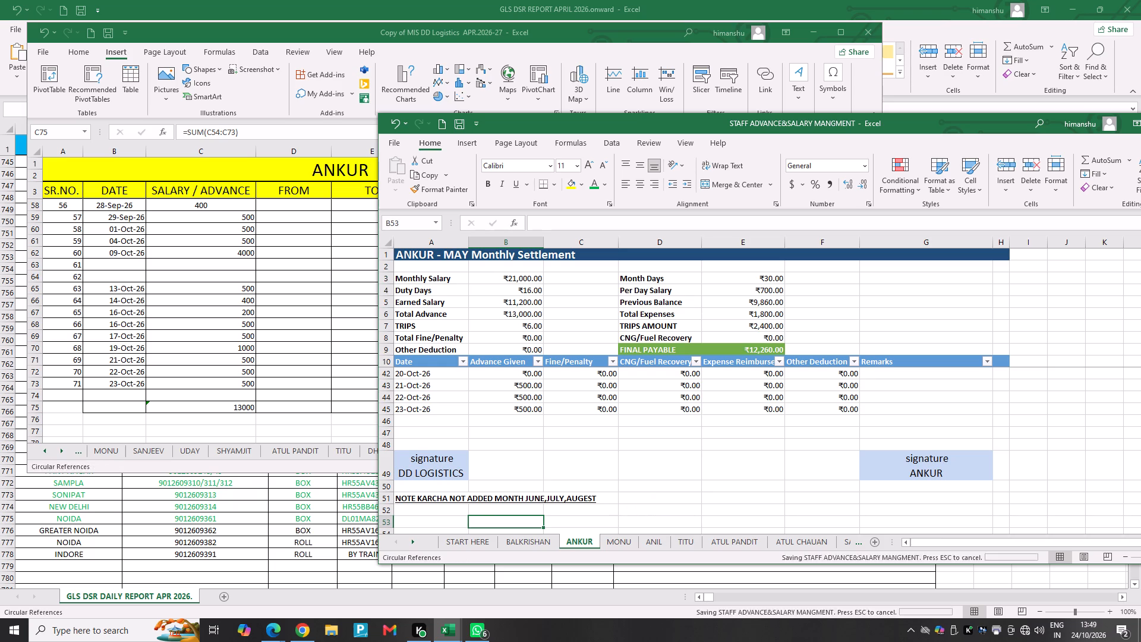
key("ctrl+s")
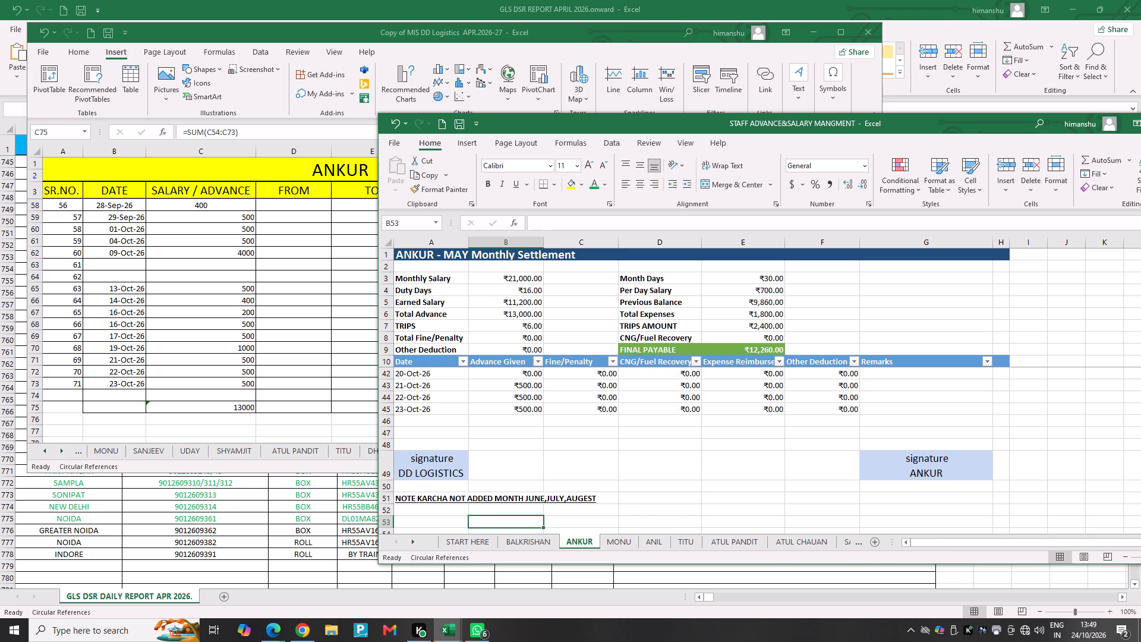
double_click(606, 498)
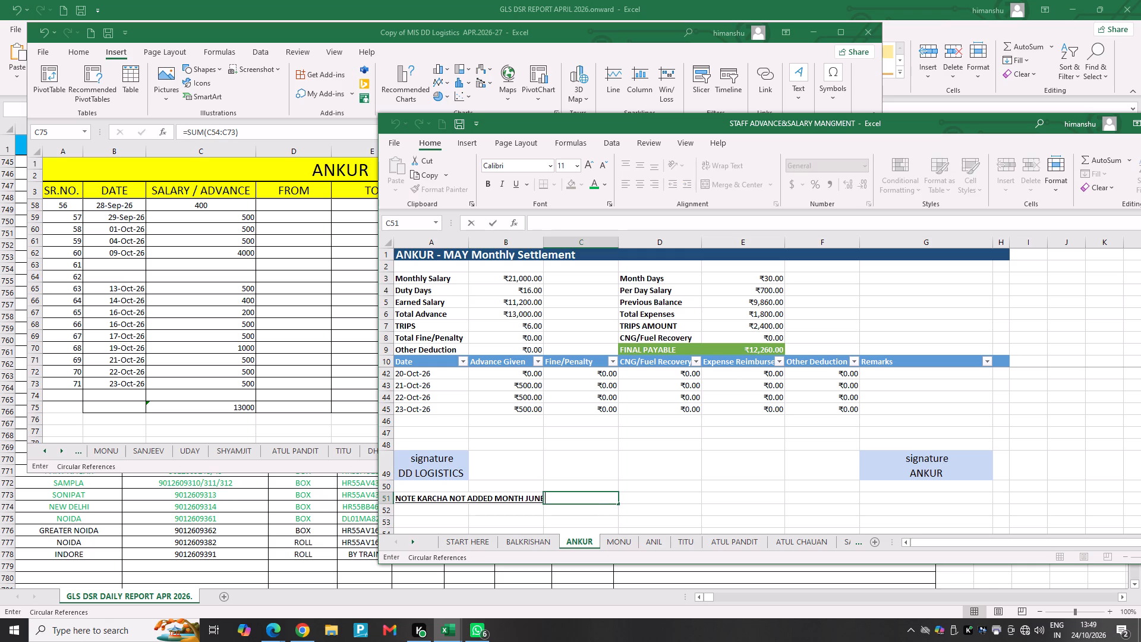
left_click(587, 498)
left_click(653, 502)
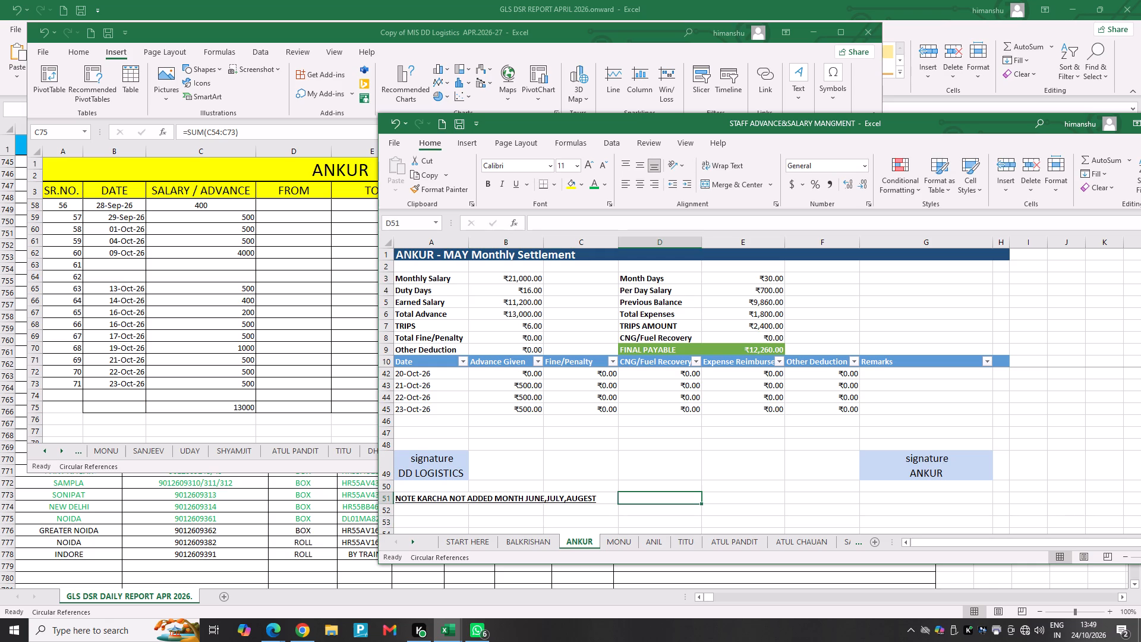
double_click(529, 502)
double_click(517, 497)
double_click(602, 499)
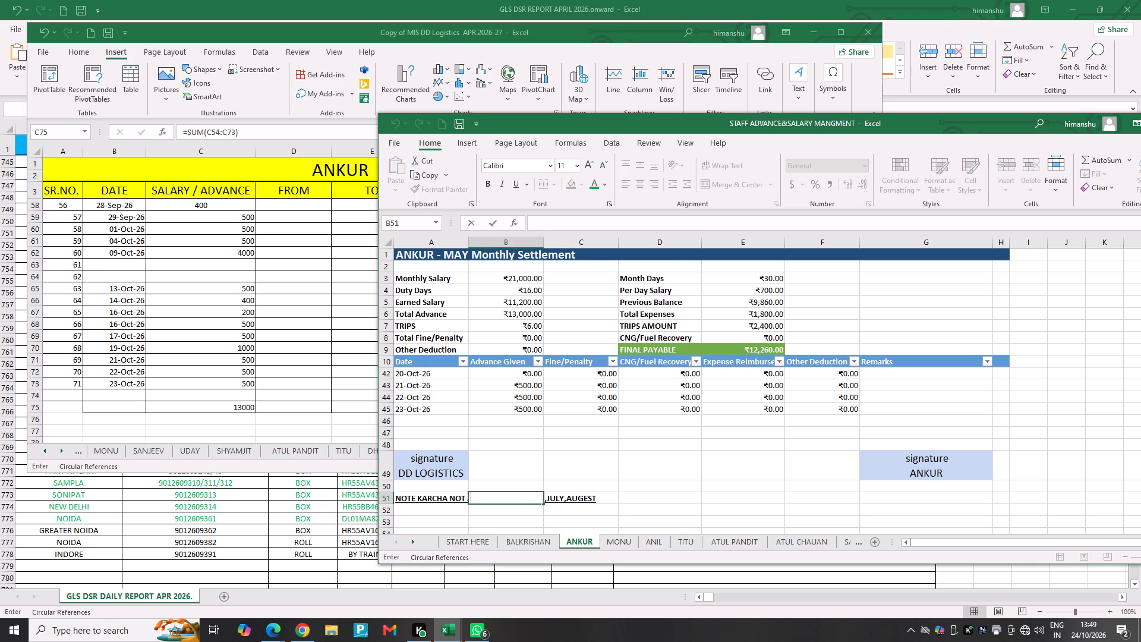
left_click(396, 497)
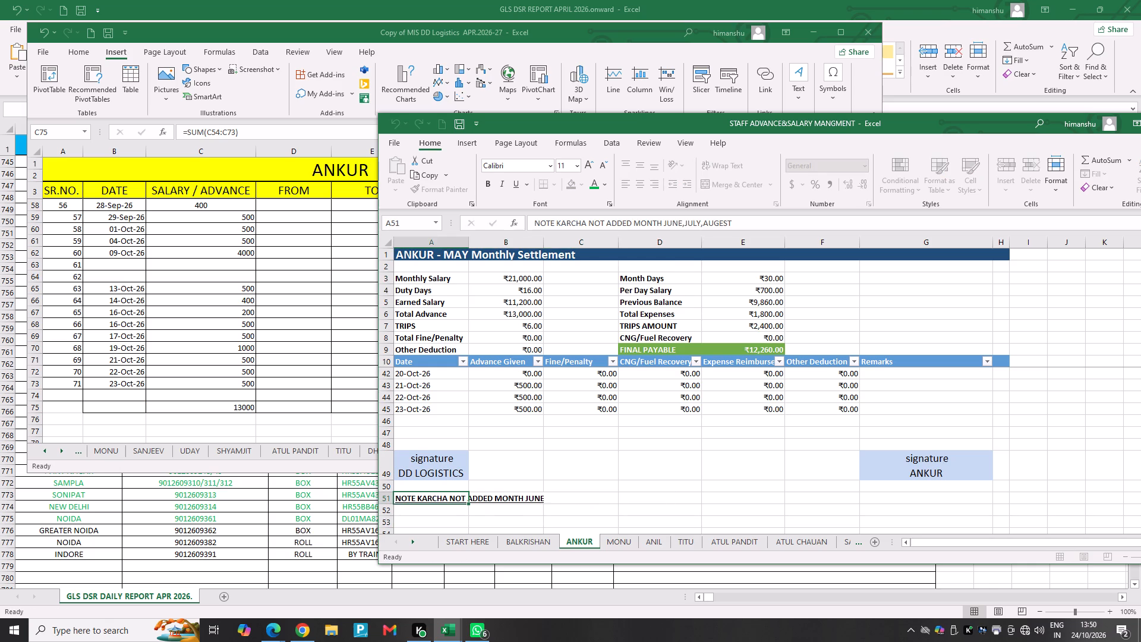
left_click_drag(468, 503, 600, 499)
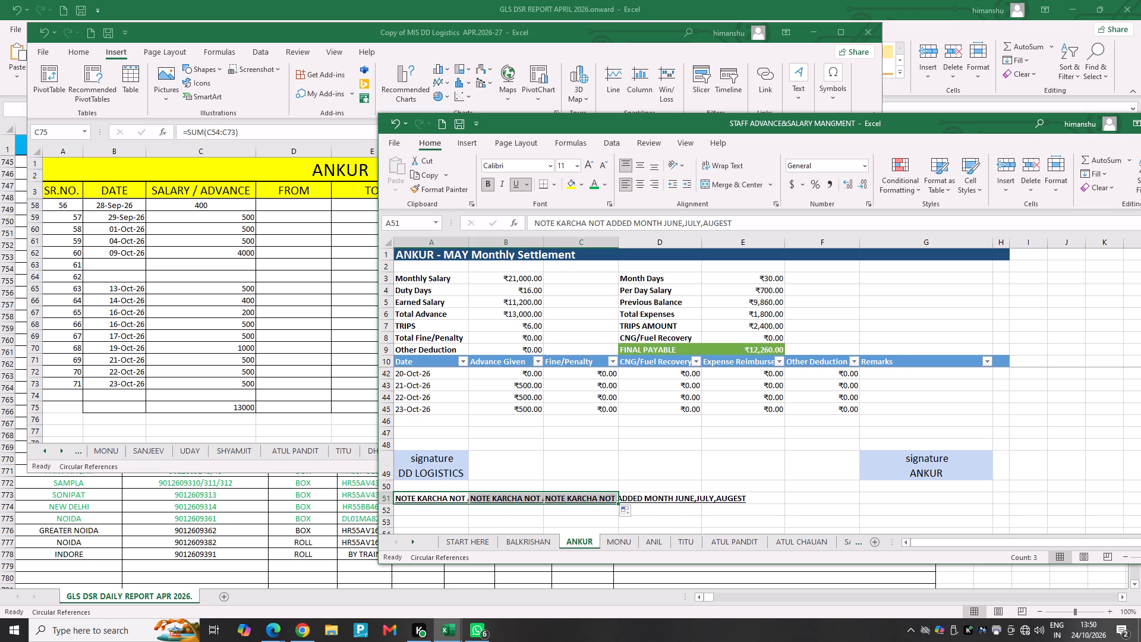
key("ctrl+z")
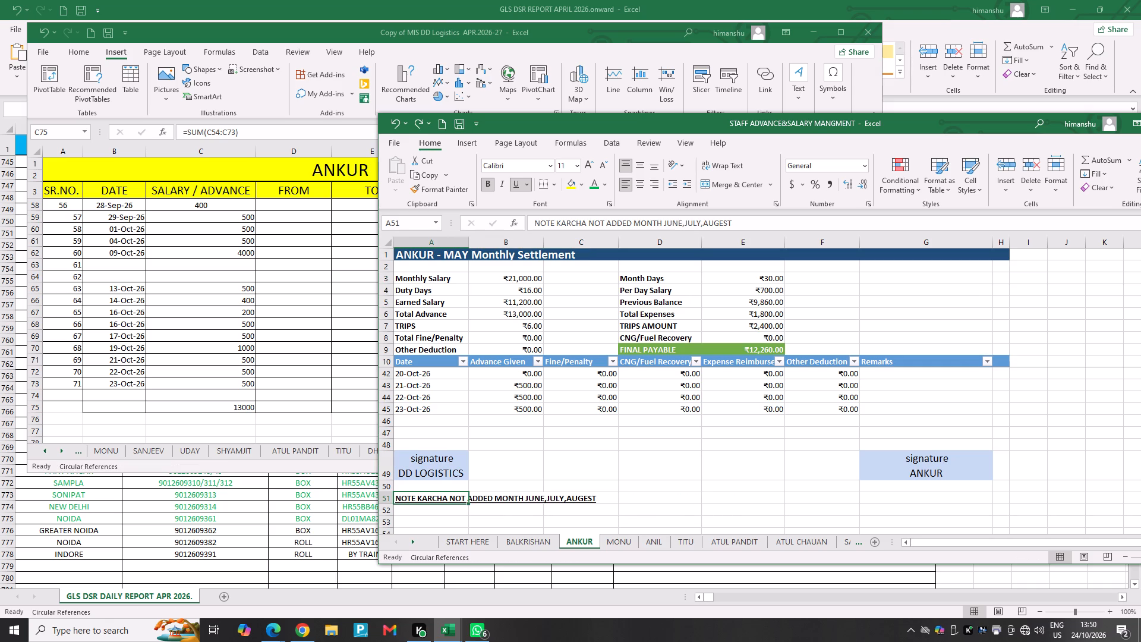
Save the staff advance and salary workbook again.
left_click(732, 507)
key("ctrl+s")
Compare Ankur's October advances on the settlement sheet with the MIS DD Logistics ledger and inspect the range its advance total sums.
scroll(636, 481, "up", 4)
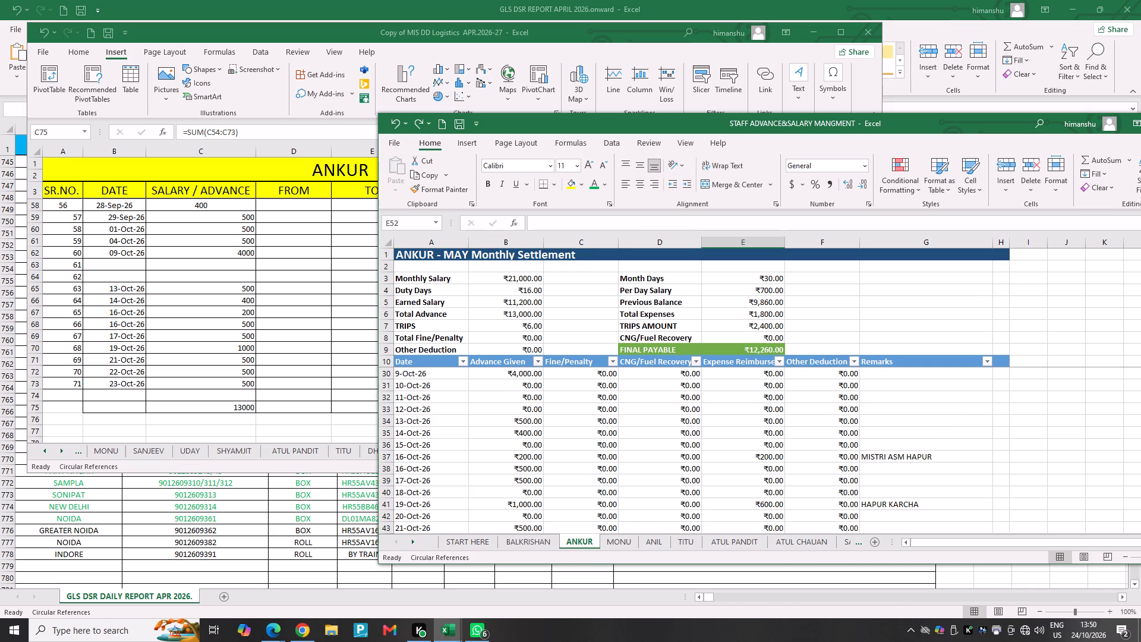
scroll(590, 406, "up", 1)
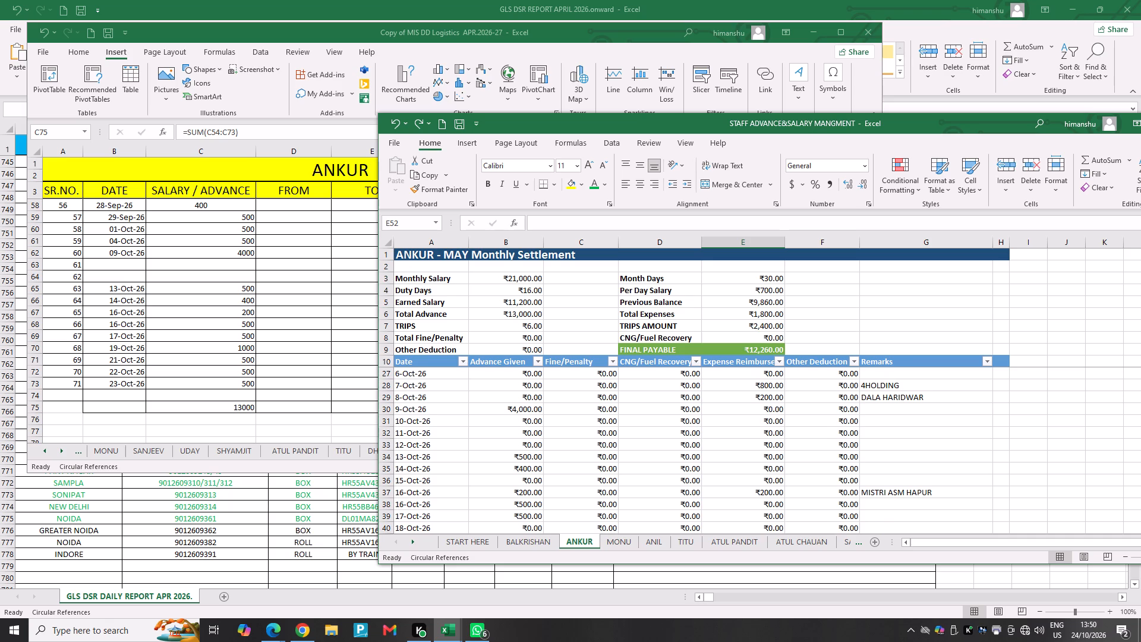
scroll(225, 408, "up", 1)
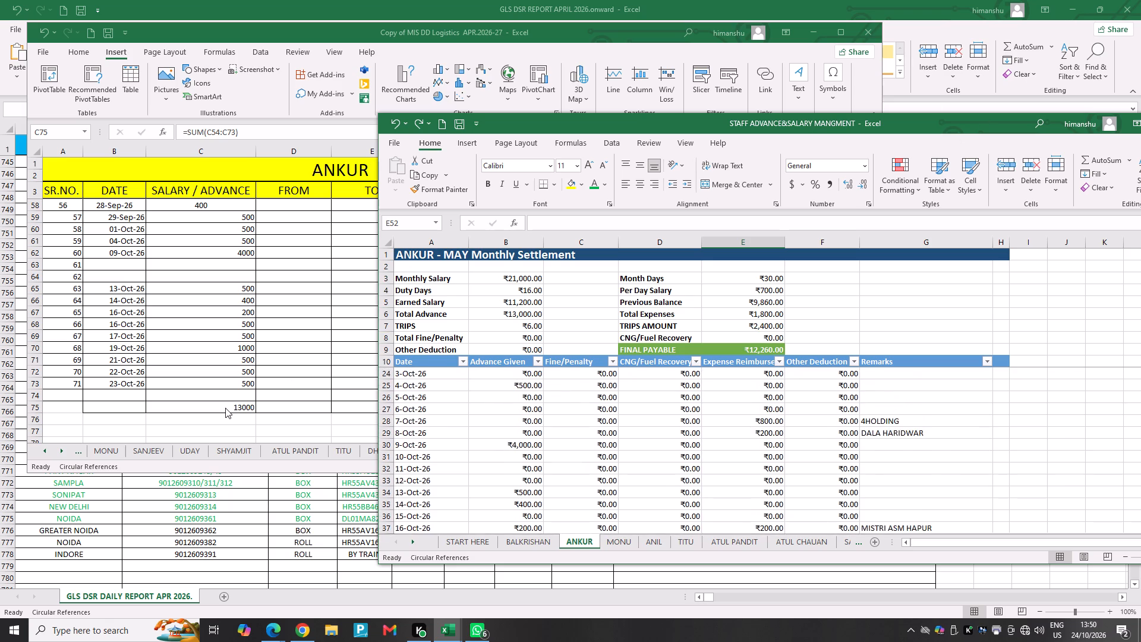
scroll(225, 408, "down", 2)
scroll(238, 316, "up", 1)
left_click(204, 328)
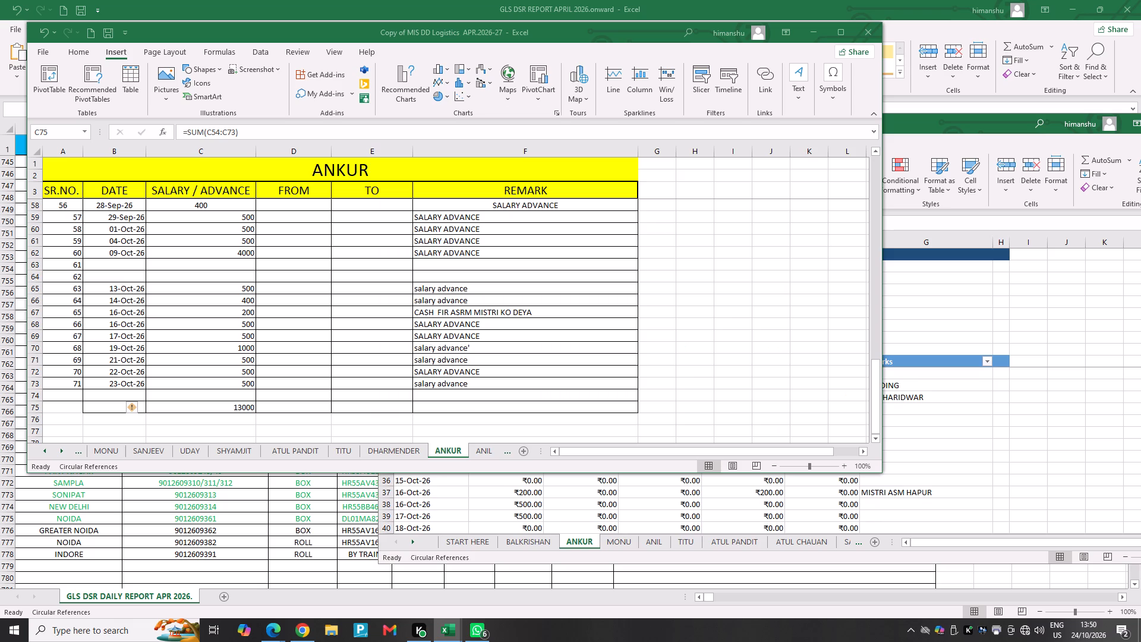
left_click(217, 414)
double_click(219, 410)
scroll(234, 384, "up", 1)
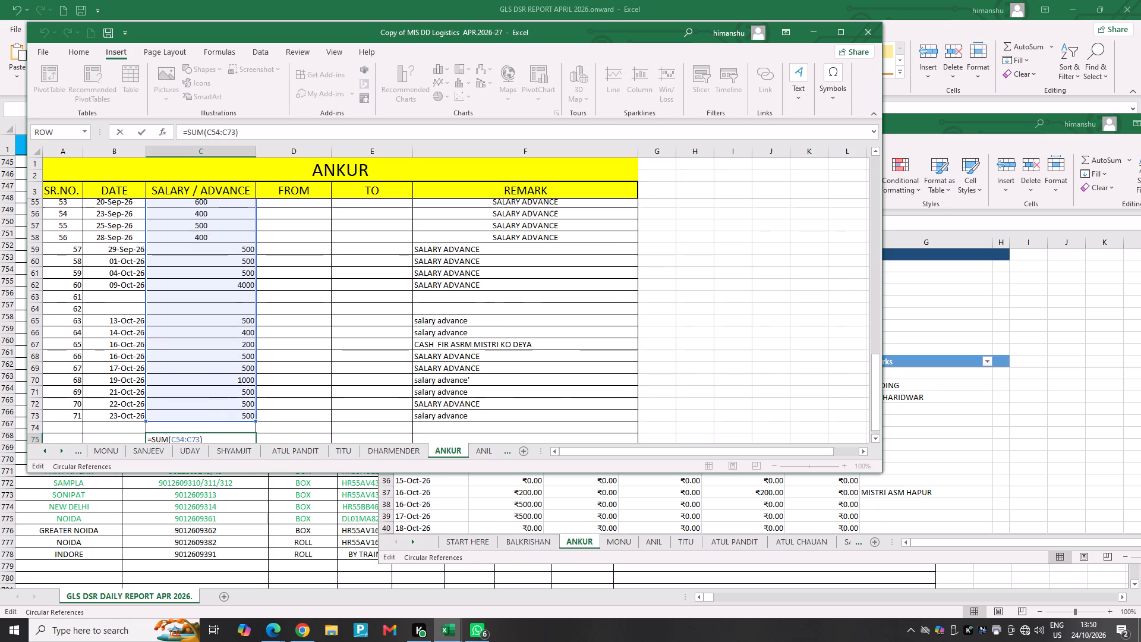
scroll(234, 384, "up", 2)
scroll(234, 384, "down", 2)
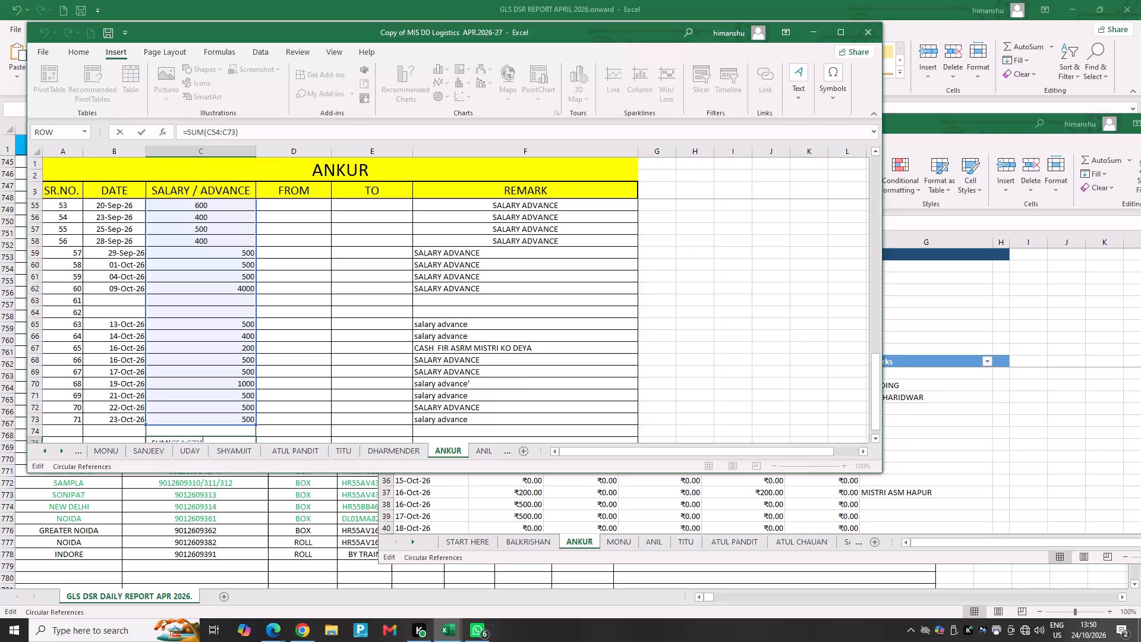
Save the MIS DD Logistics workbook and minimize it to return to Ankur's settlement sheet.
key("ctrl+s")
left_click(818, 34)
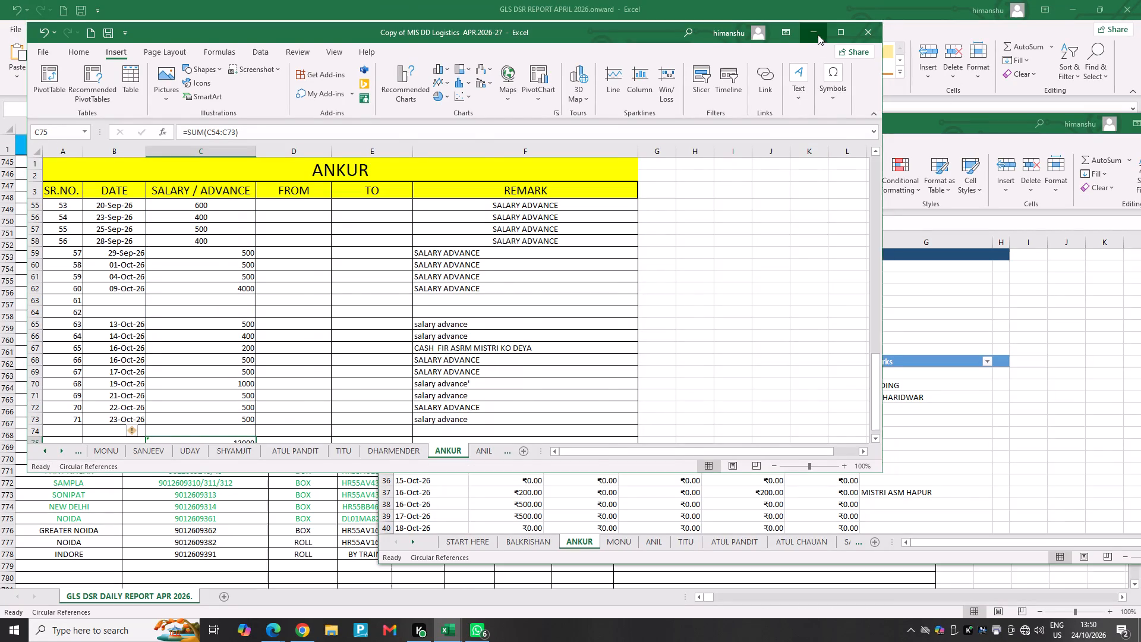
Send one copy of Ankur's settlement sheet to the Canon G3010 series printer, fitted on one page, and dismiss the printer status window.
scroll(746, 353, "down", 5)
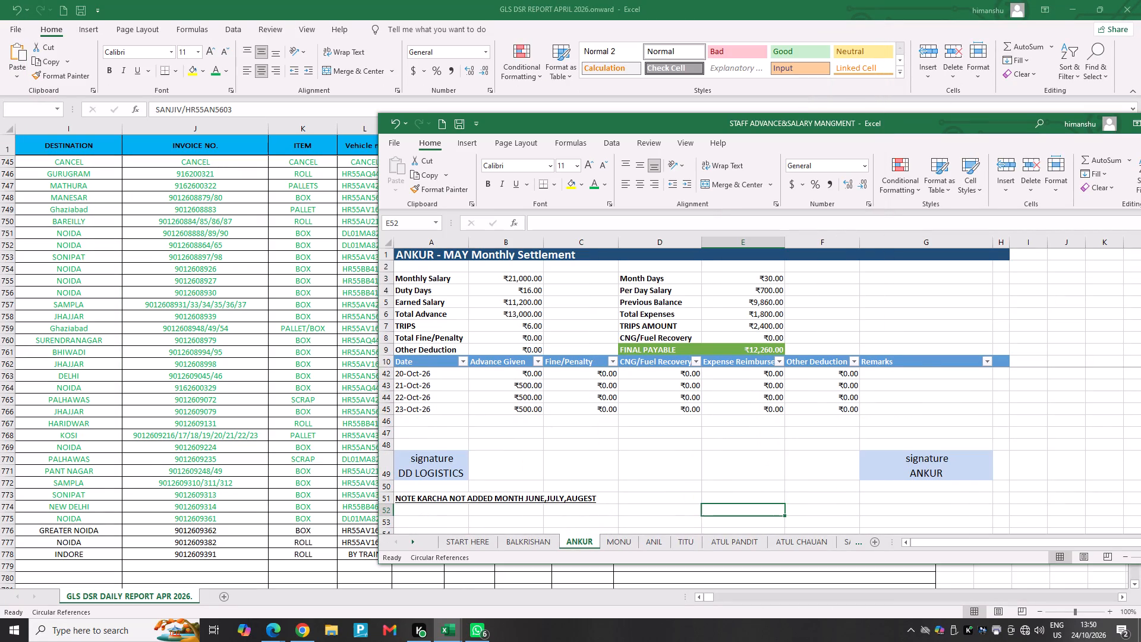
scroll(672, 378, "up", 2)
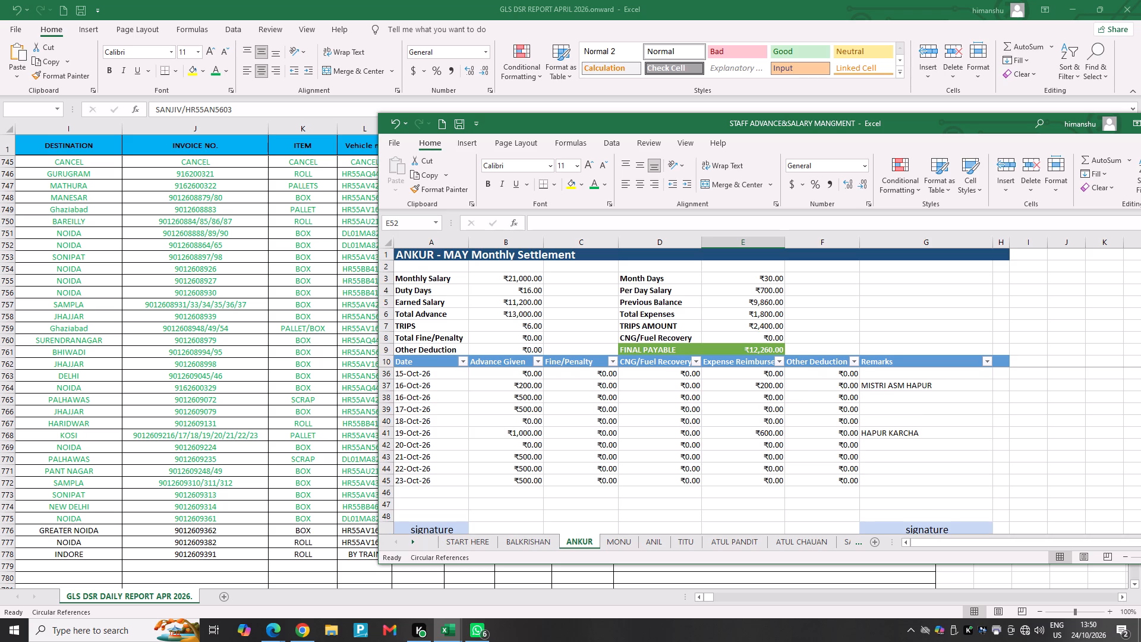
key("ctrl+p")
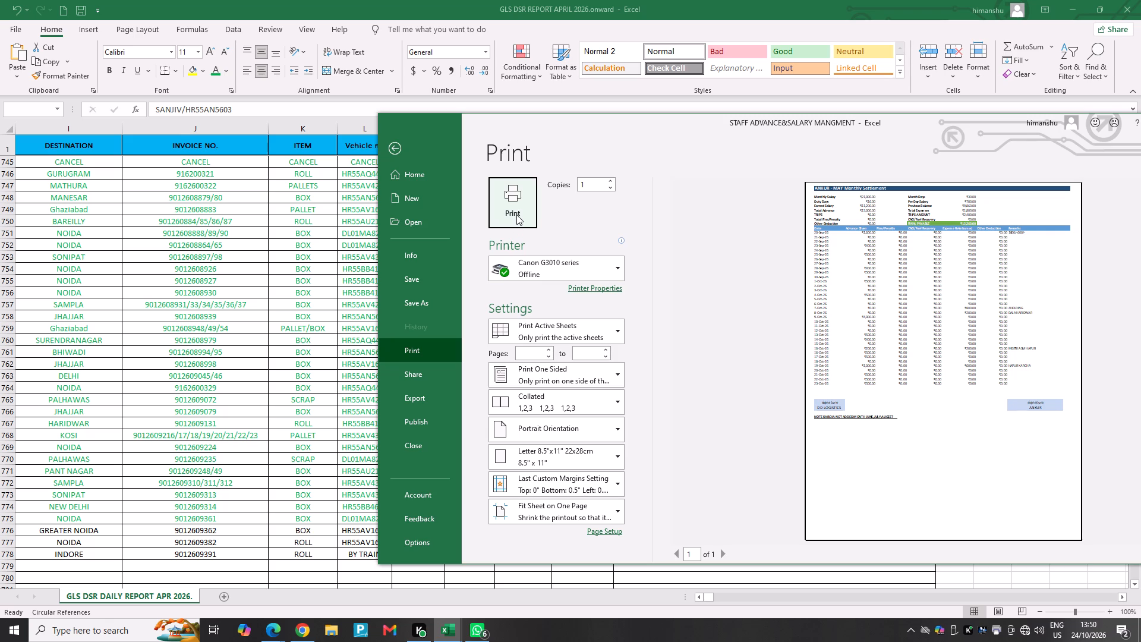
left_click_drag(516, 215, 516, 204)
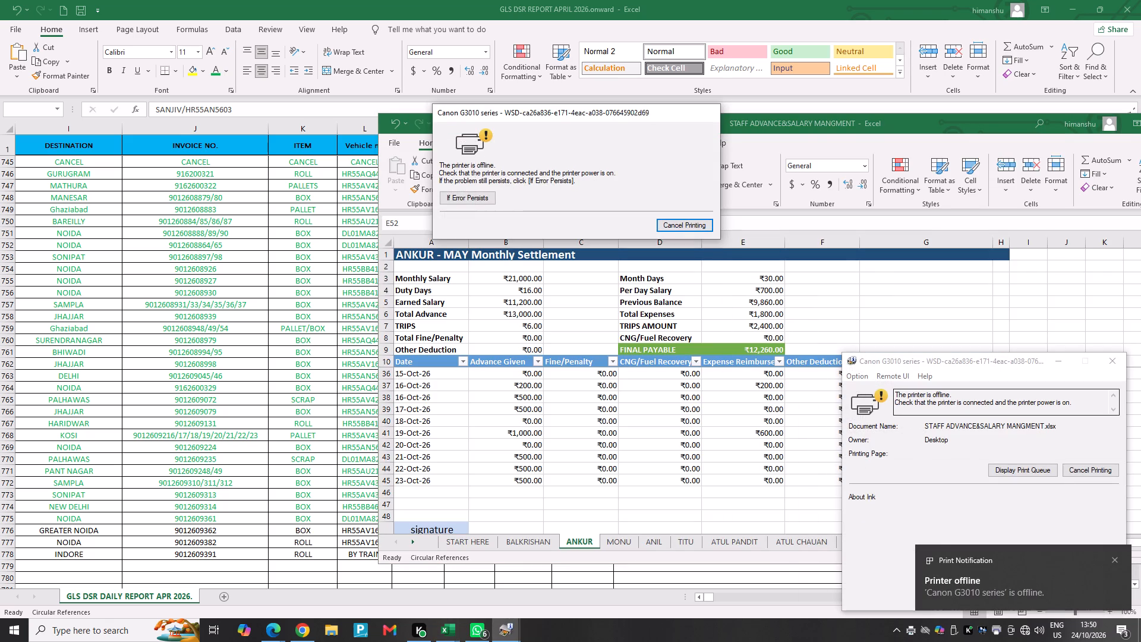
left_click(1115, 362)
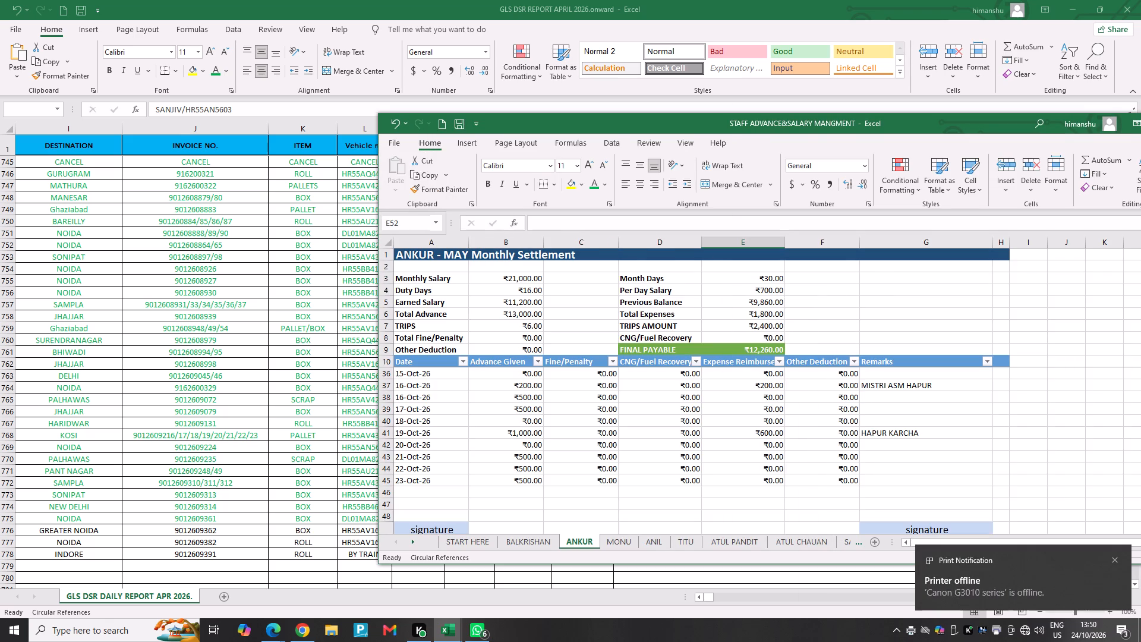
Reopen the print settings for Ankur's settlement sheet.
key("ctrl+p")
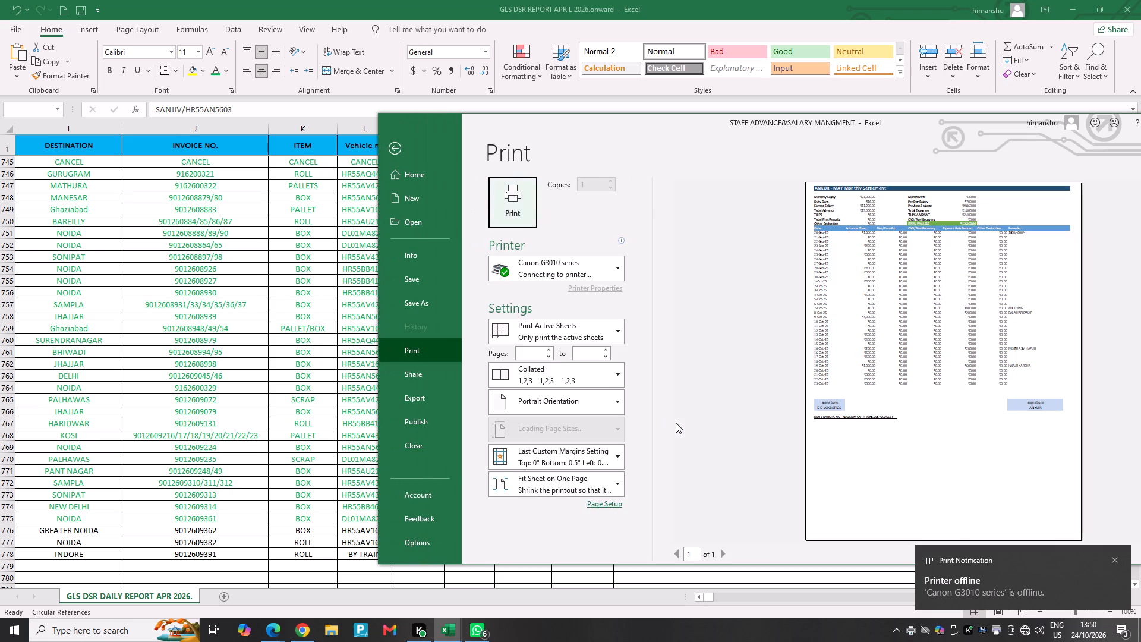
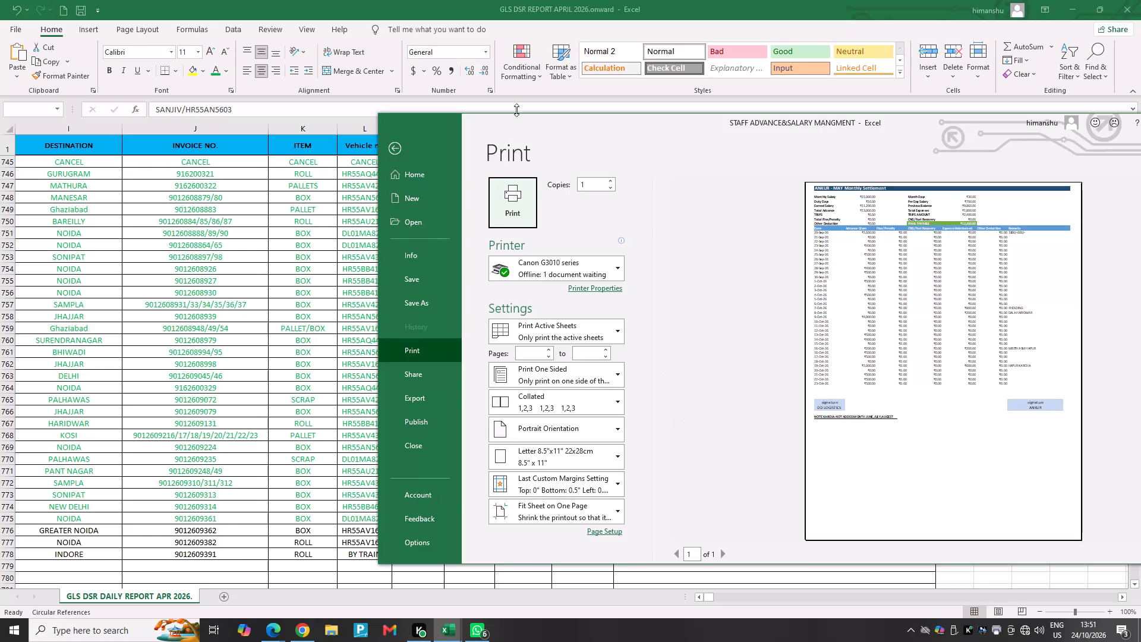
Review the list of available printers and their status for Ankur's settlement sheet, keeping the Canon G3010 series selected.
left_click(589, 261)
scroll(562, 372, "down", 5)
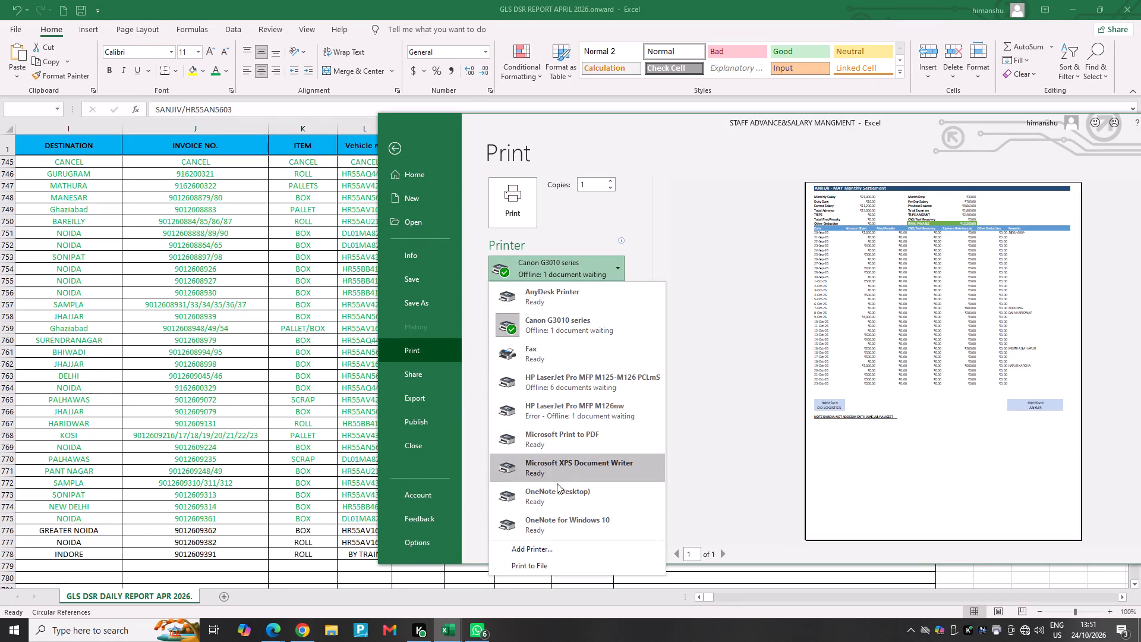
left_click(575, 561)
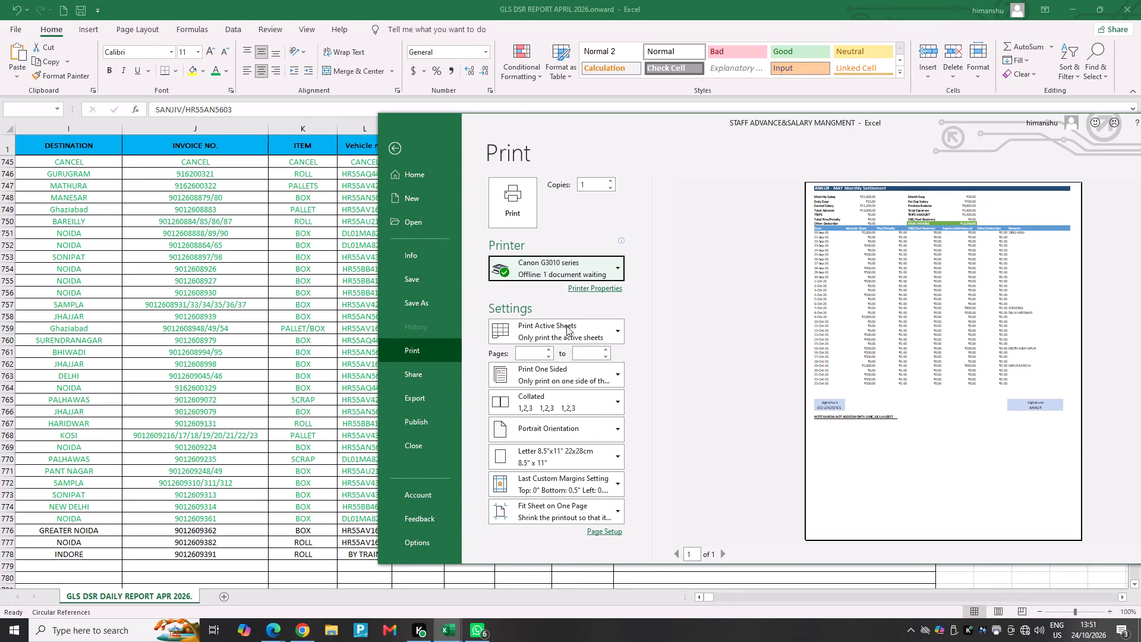
Check the available wireless networks, expand the Airtel_mano_2881 entry, and restart the computer's Wi-Fi by turning it off and on again.
left_click(1025, 638)
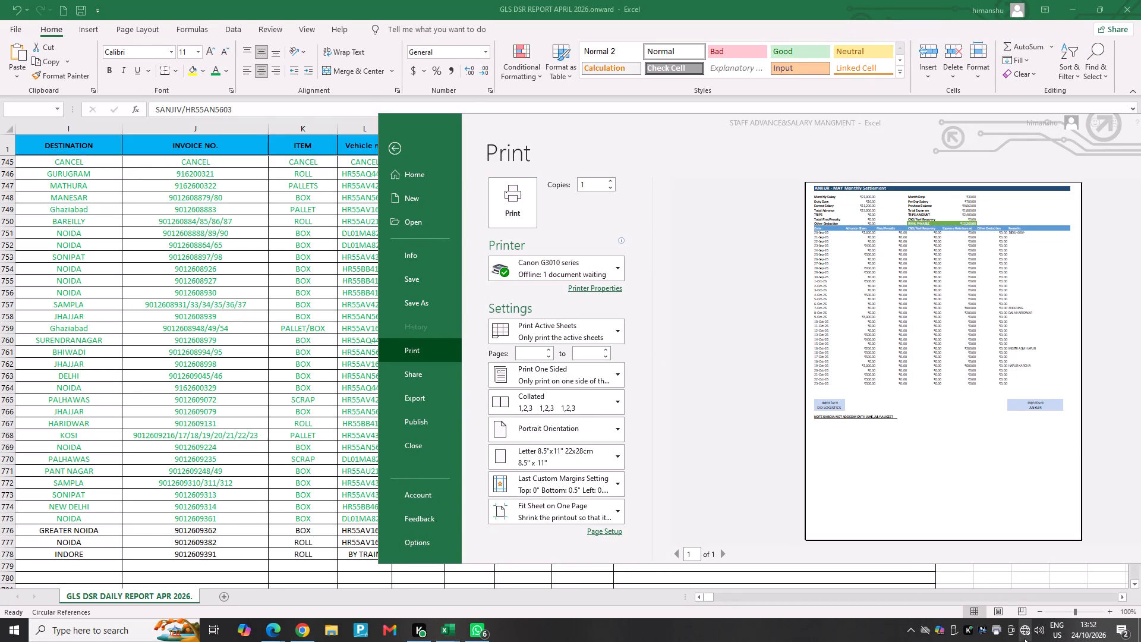
scroll(1047, 317, "up", 4)
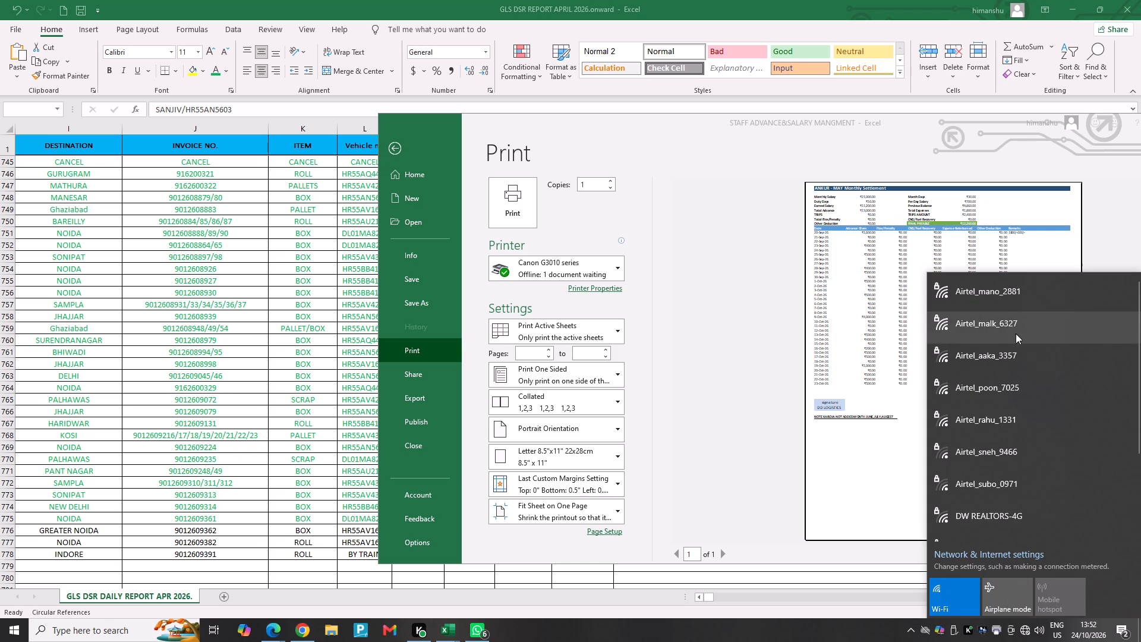
left_click(1022, 292)
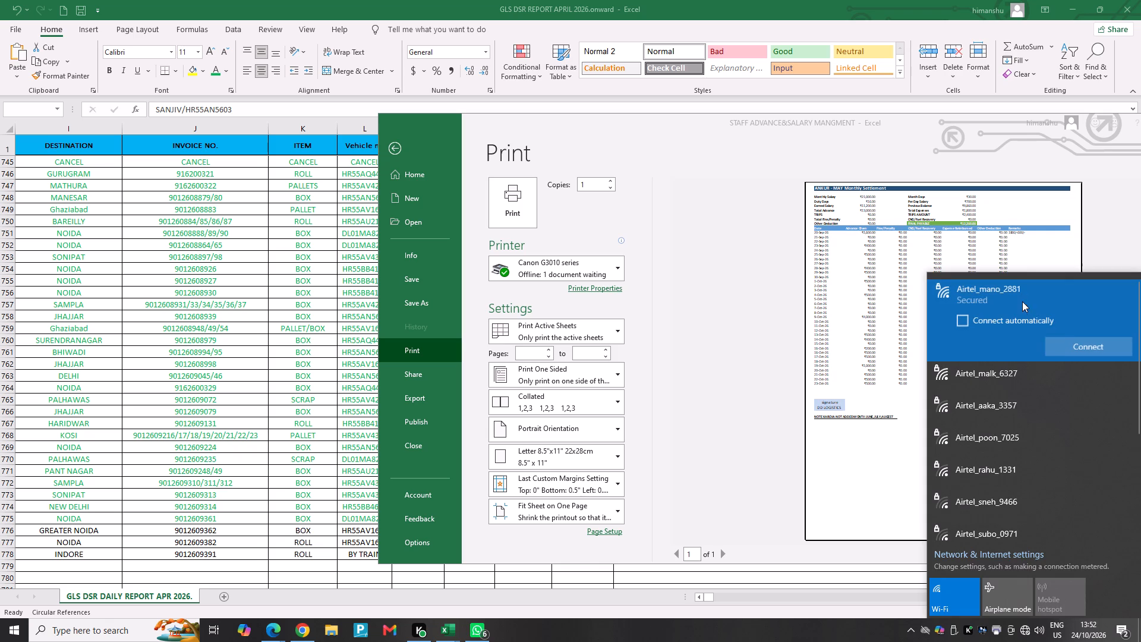
left_click(937, 604)
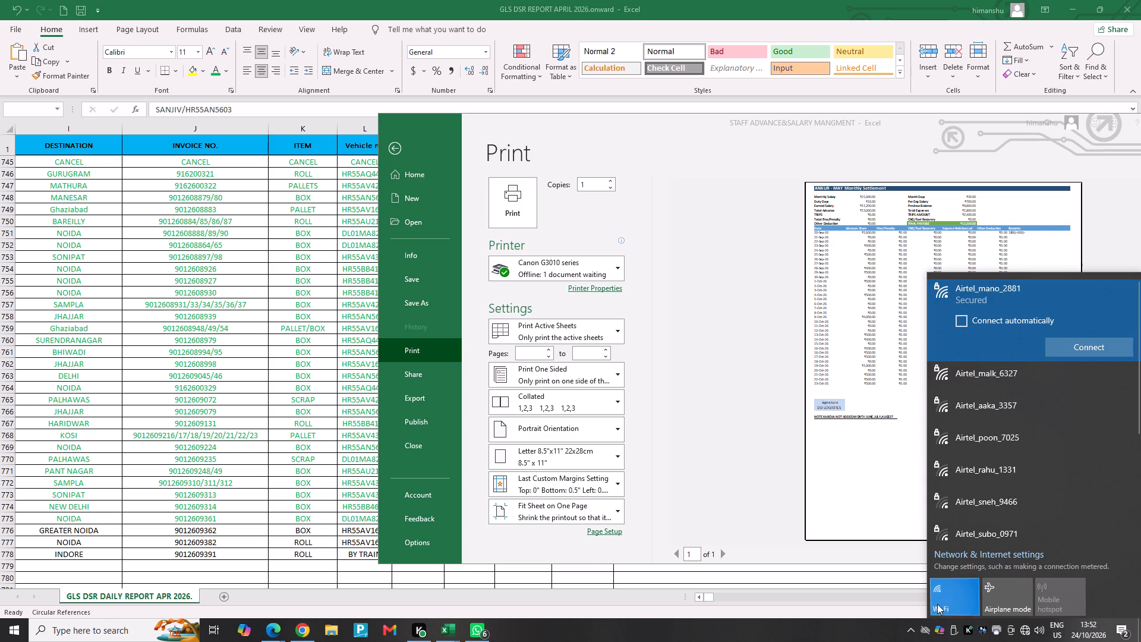
left_click(948, 592)
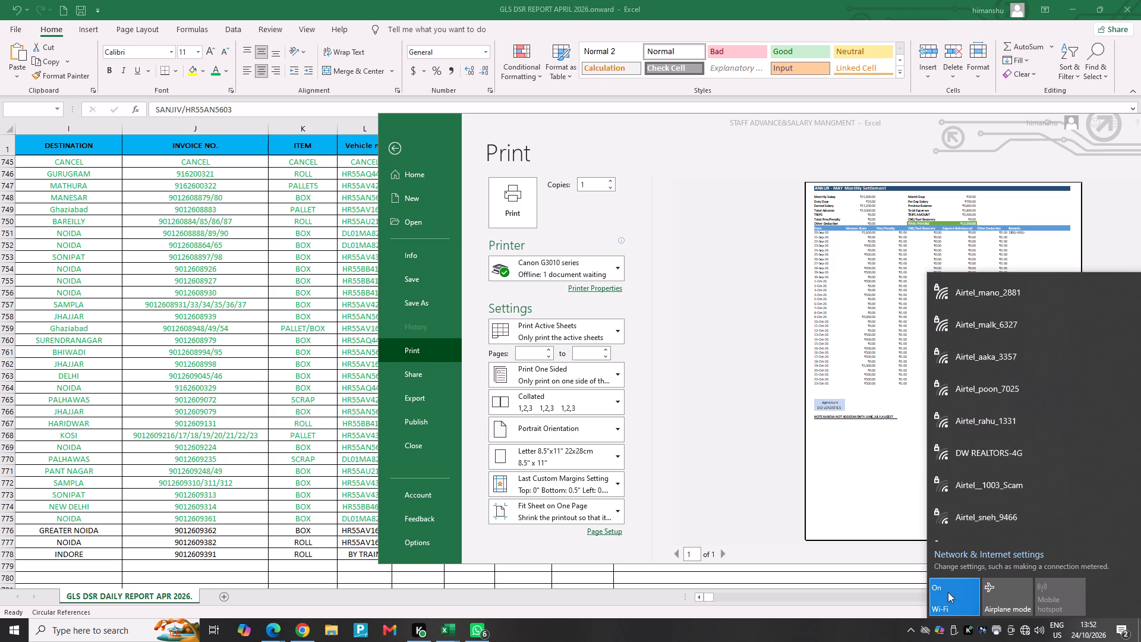
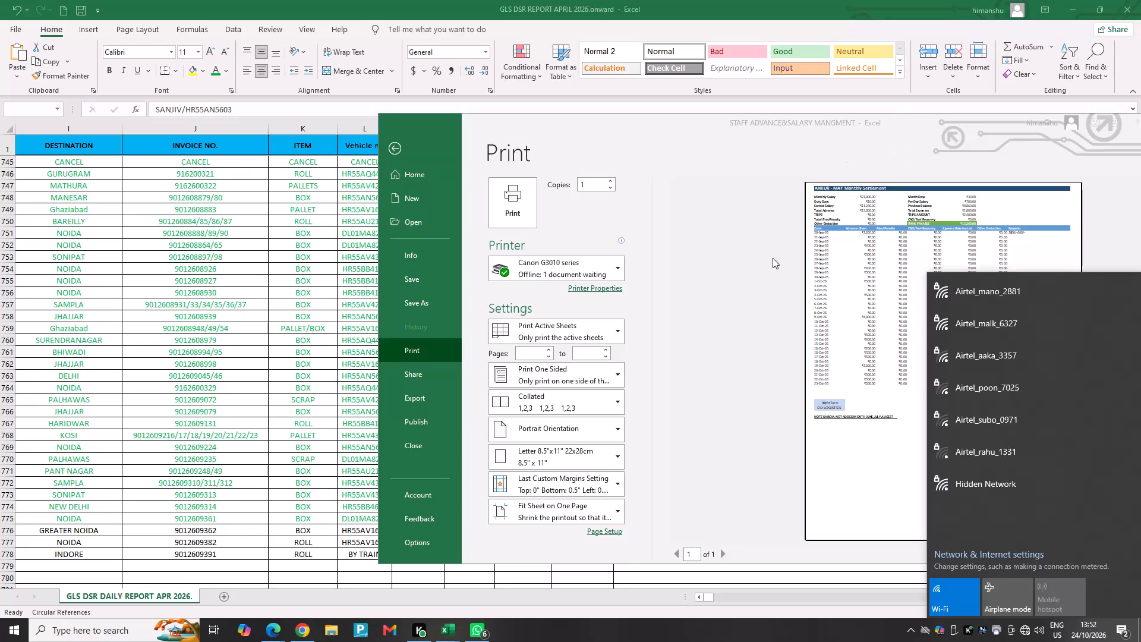
Turn off printing to file and send one copy of Ankur's settlement sheet to the Canon G3010 series printer, fitted on one page.
left_click(573, 351)
left_click(582, 277)
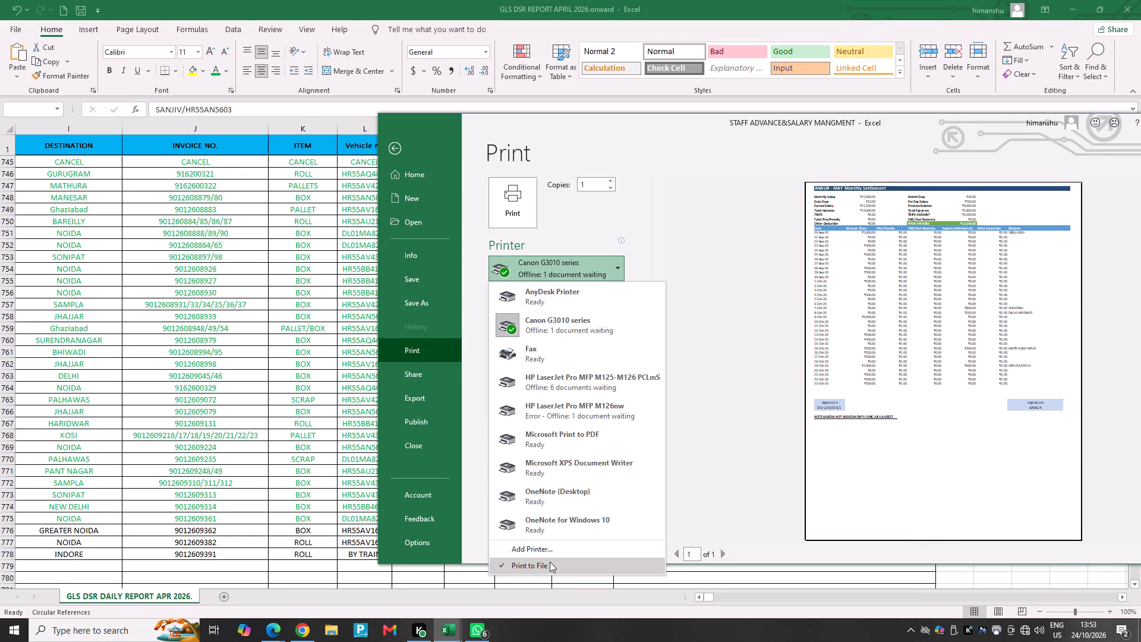
left_click(550, 562)
left_click(520, 213)
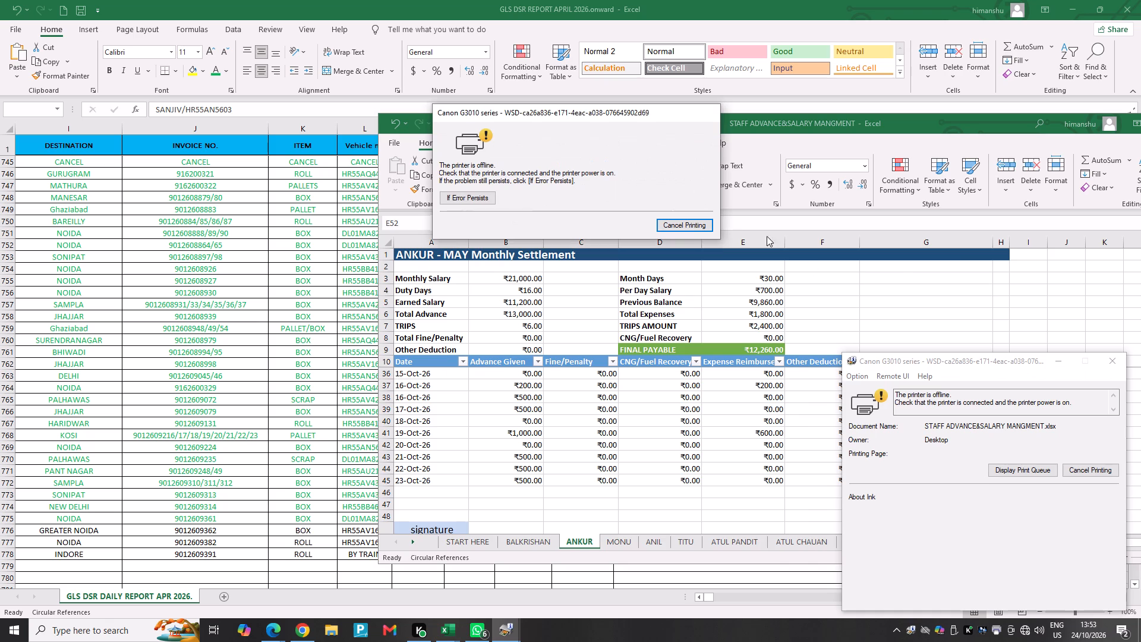
Cancel the pending Canon G3010 series print job for Ankur's settlement sheet.
left_click(691, 223)
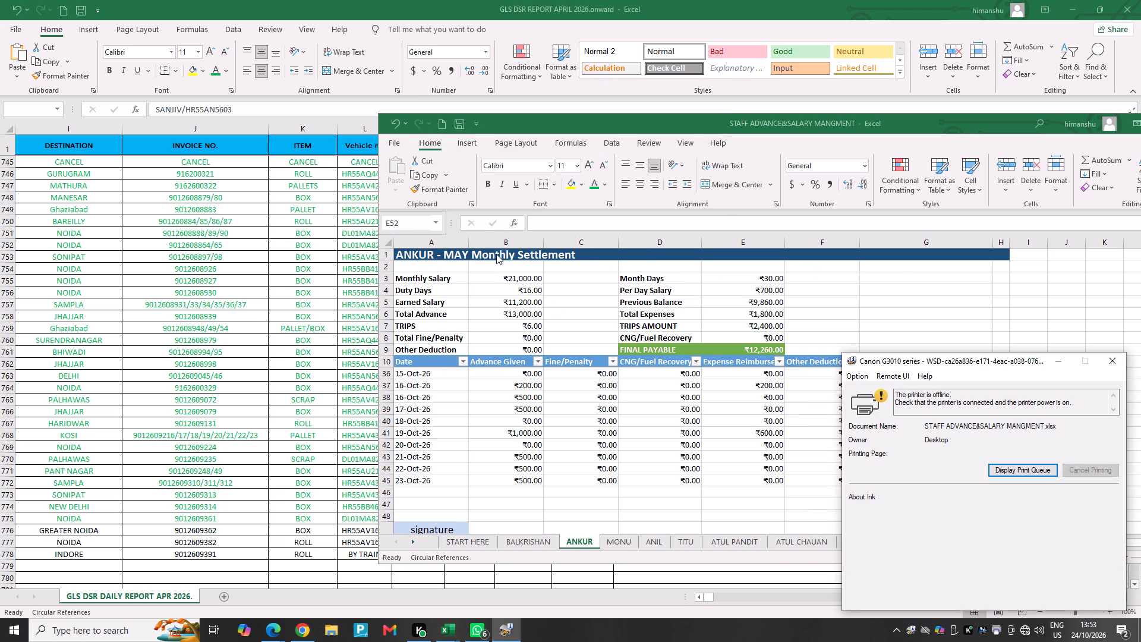
Change the month in the title of Ankur's settlement sheet to OCTOBER.
double_click(465, 251)
double_click(470, 253)
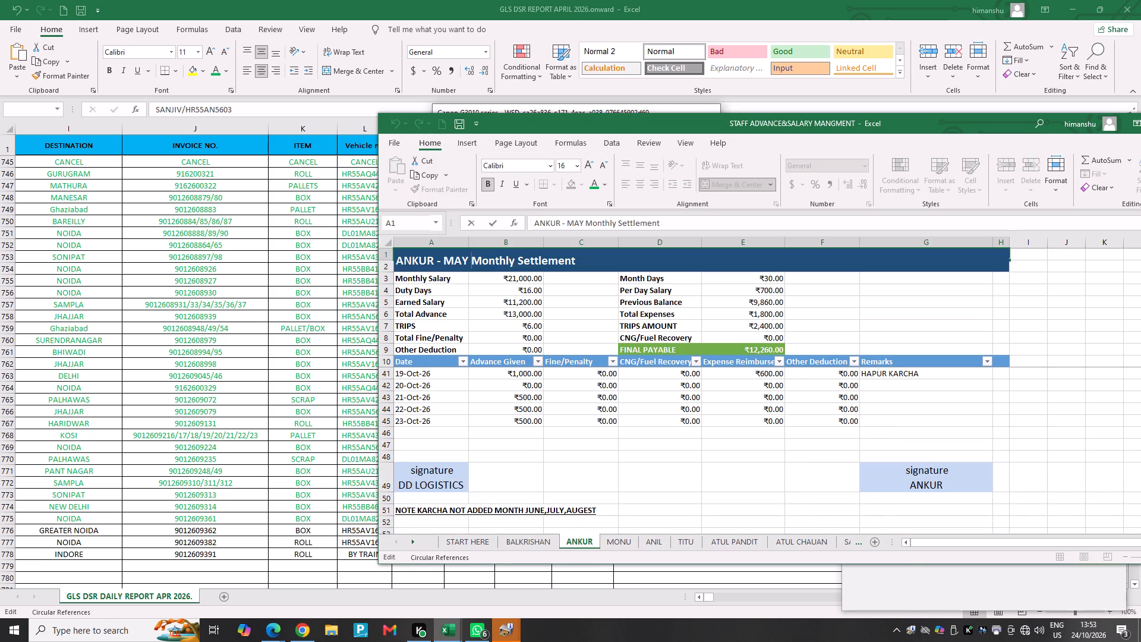
key("Left")
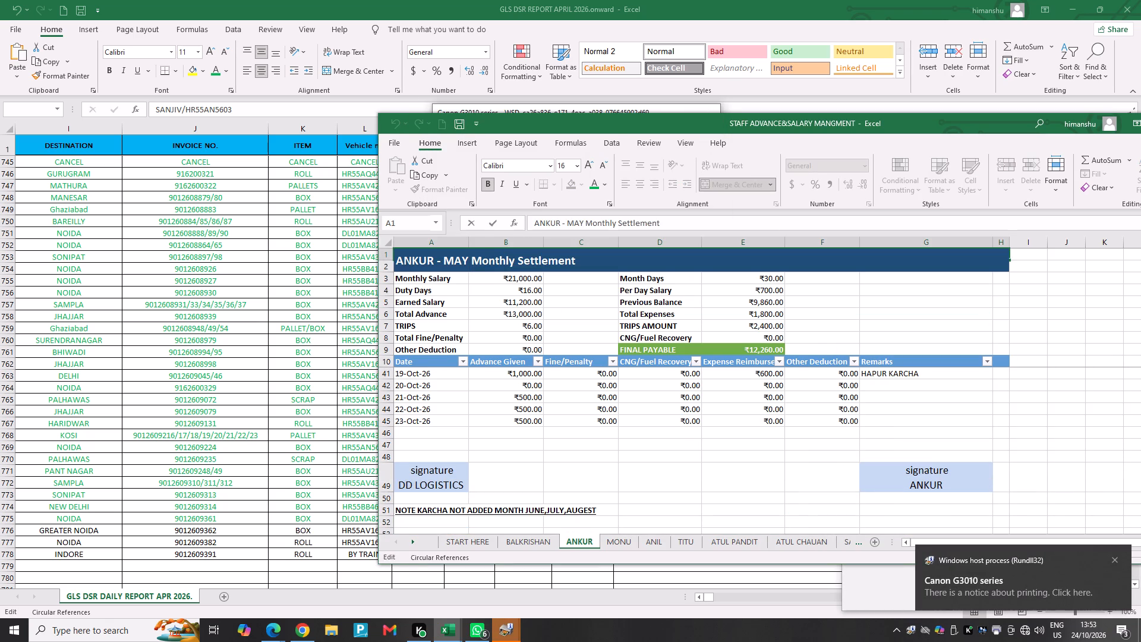
key("BackSpace")
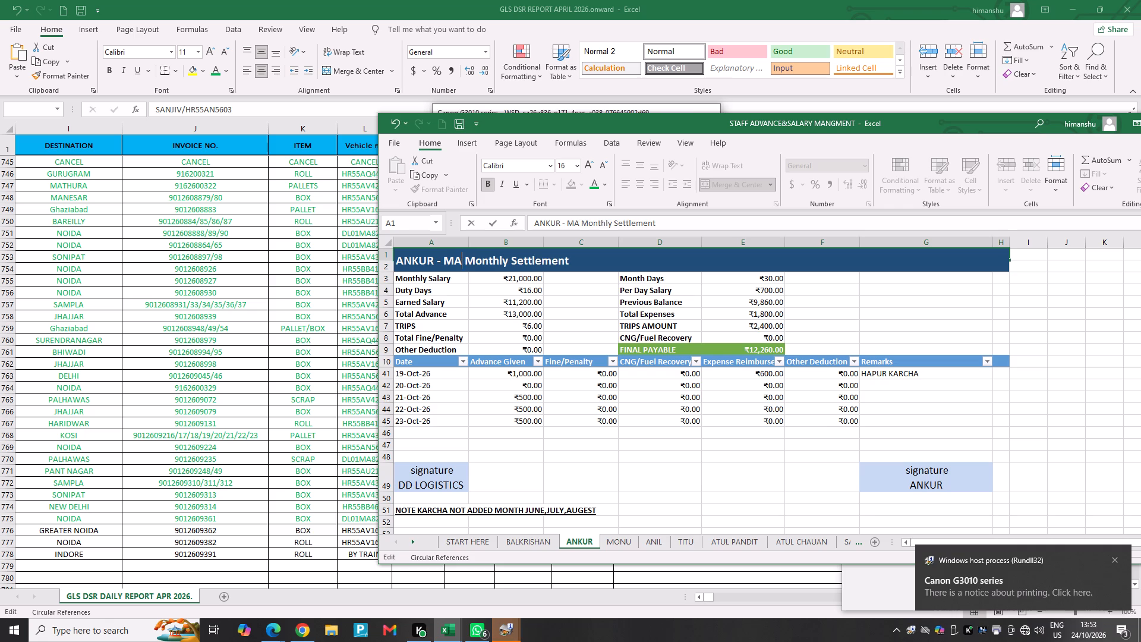
key("BackSpace")
key("BackSpace")
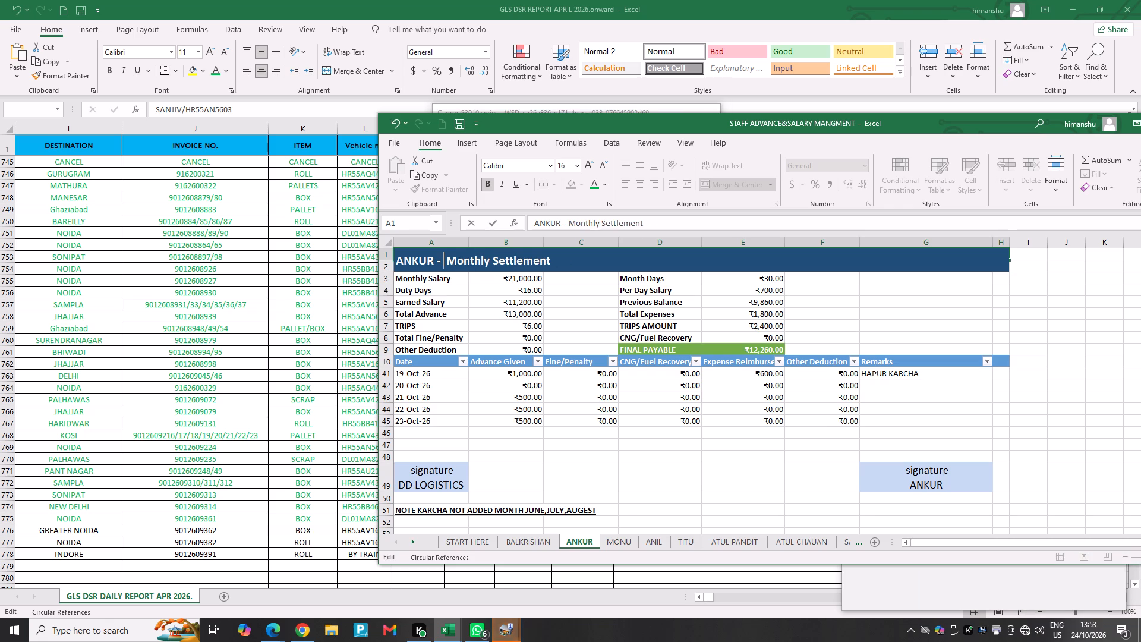
type("OCT")
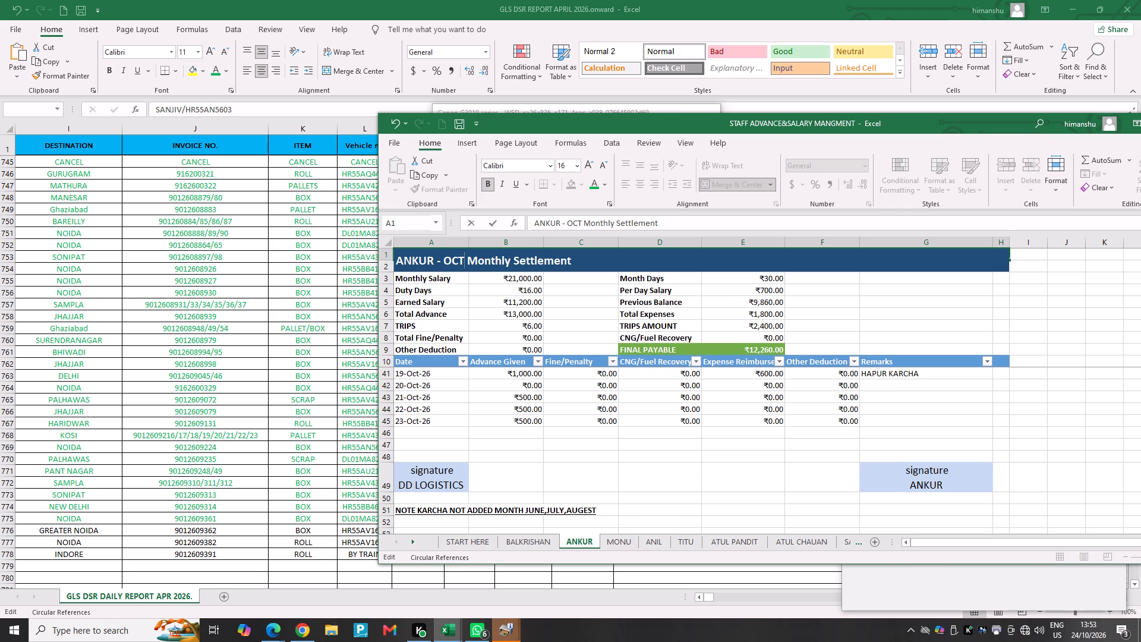
key("o")
type("BER")
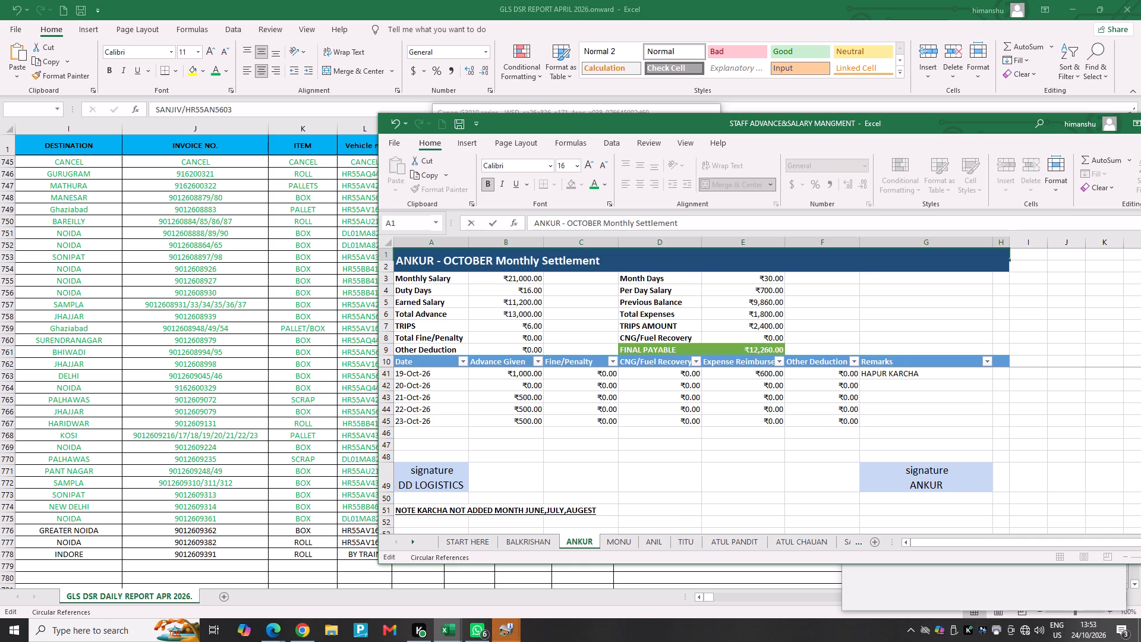
key("Return")
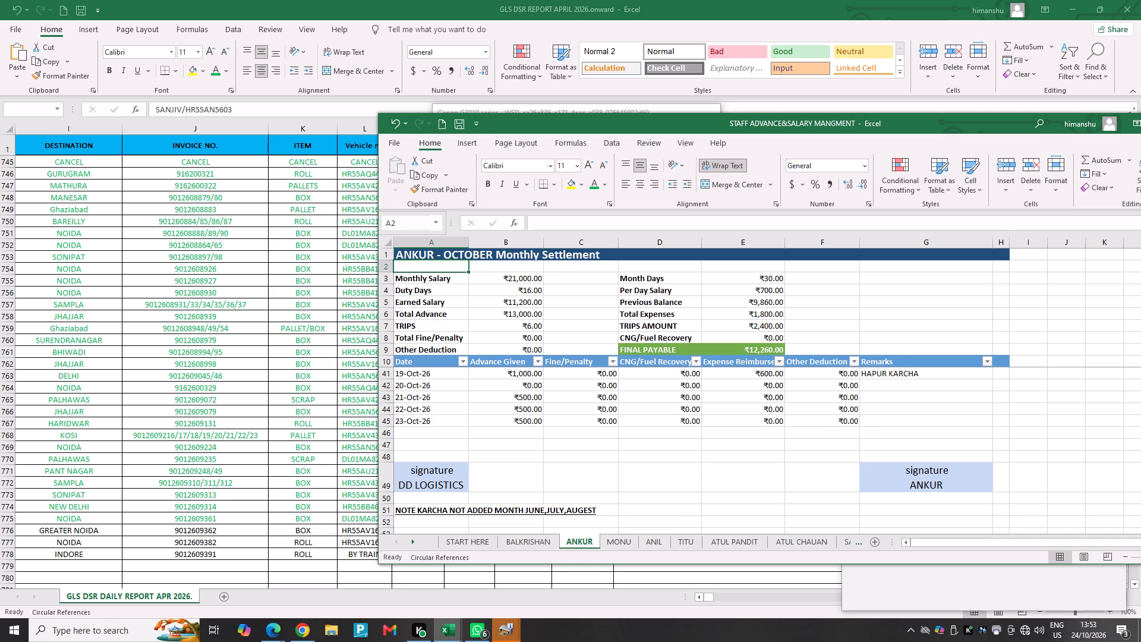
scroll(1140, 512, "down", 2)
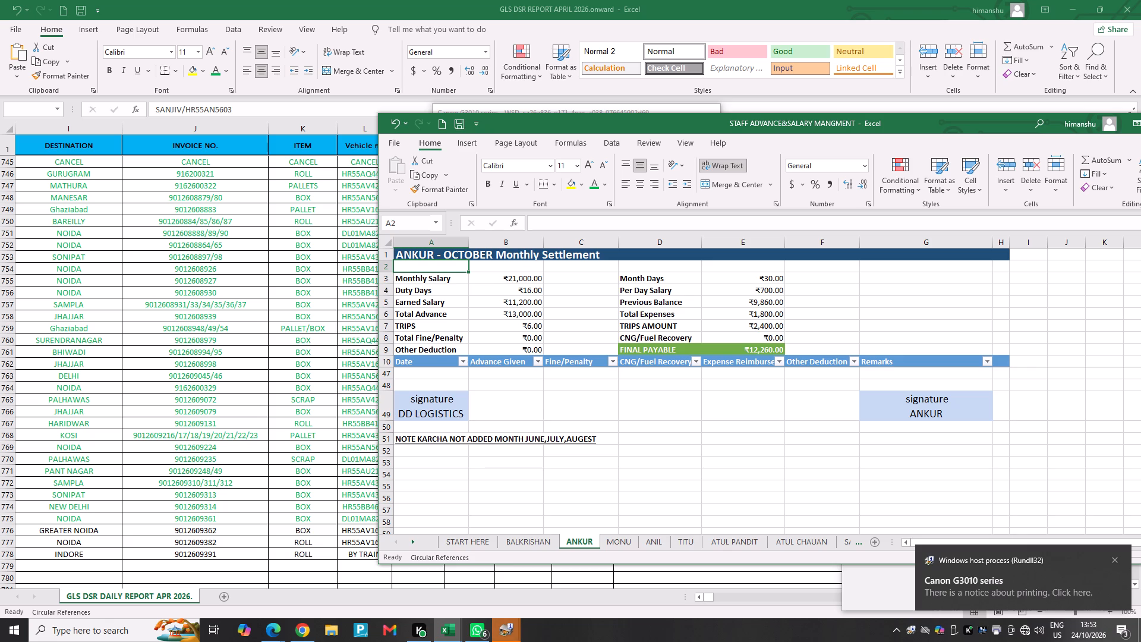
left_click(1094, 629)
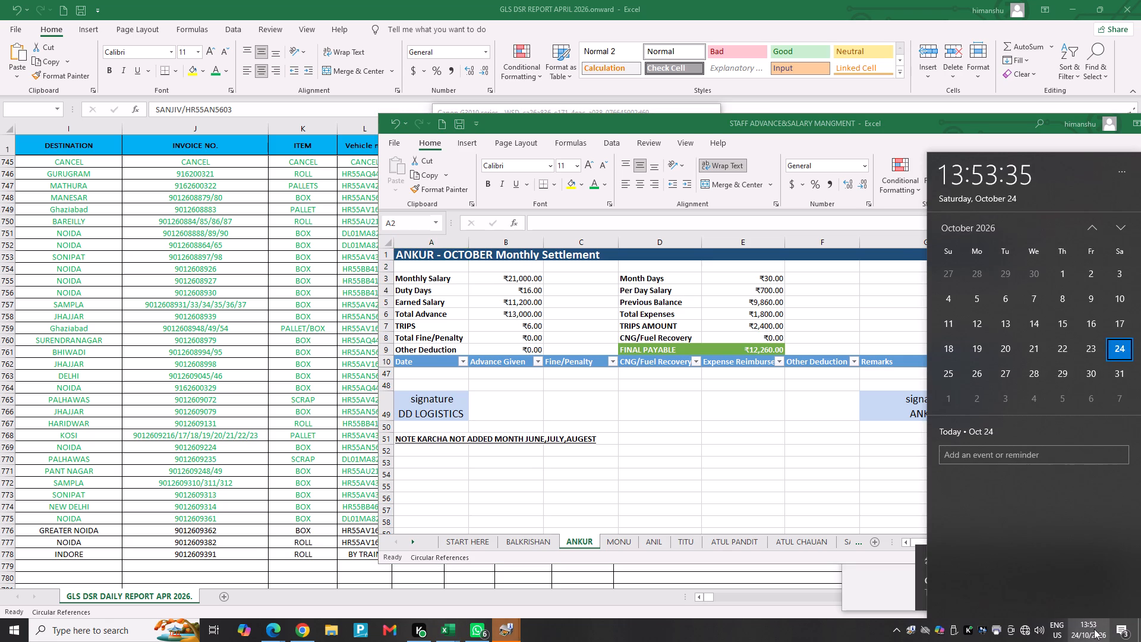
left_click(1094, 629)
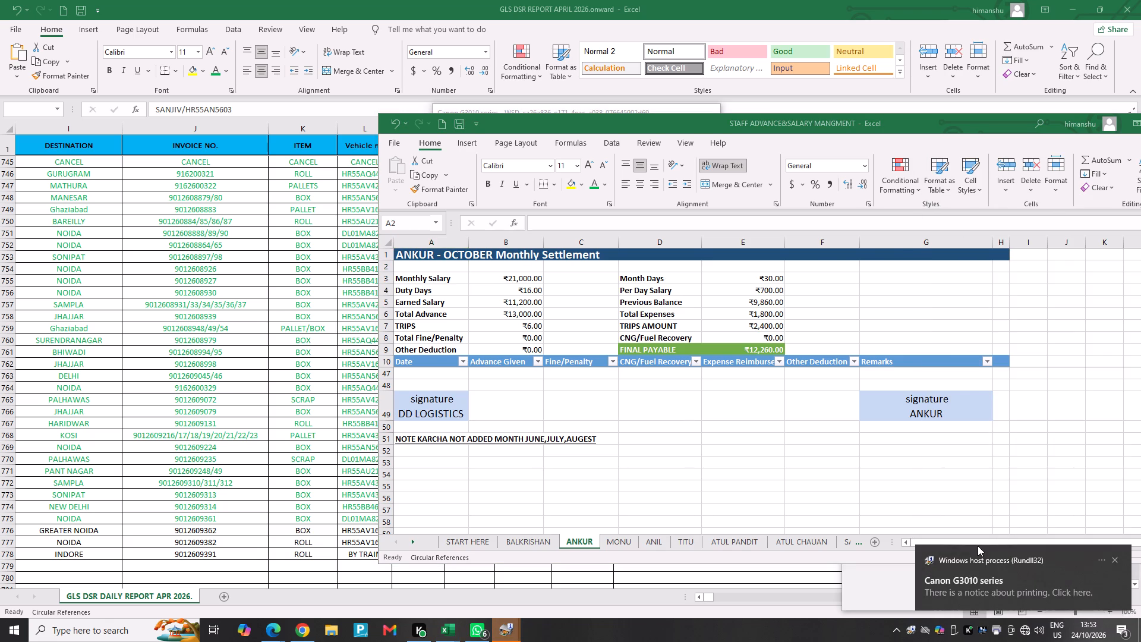
Reopen the print settings for Ankur's October settlement sheet and check the available printers.
key("ctrl+p")
left_click(606, 299)
key("ctrl+p")
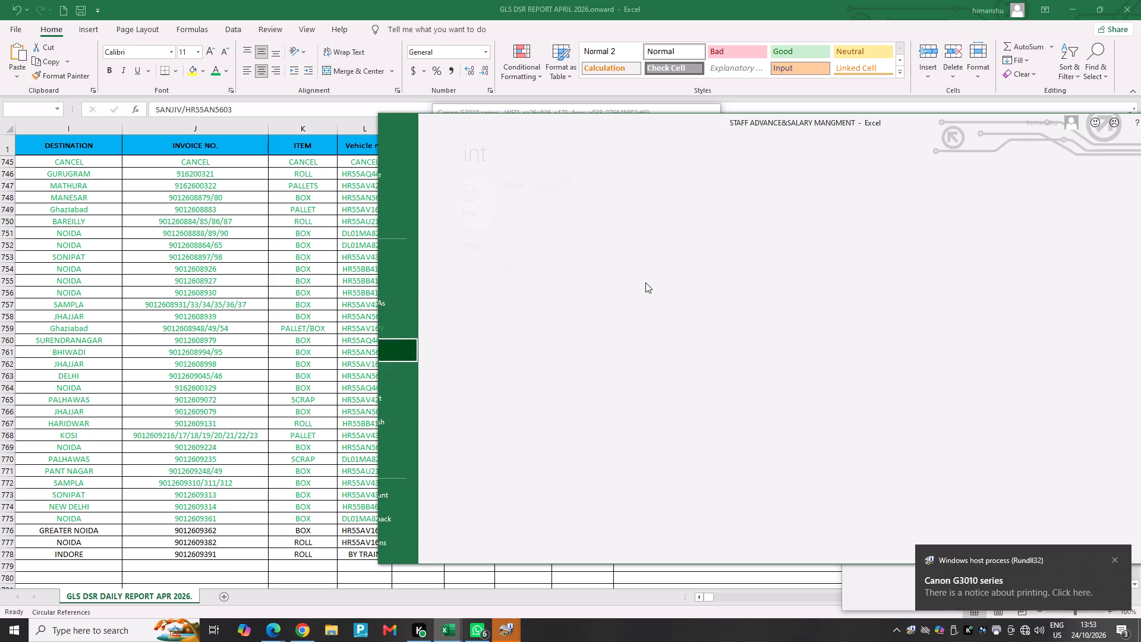
left_click(576, 275)
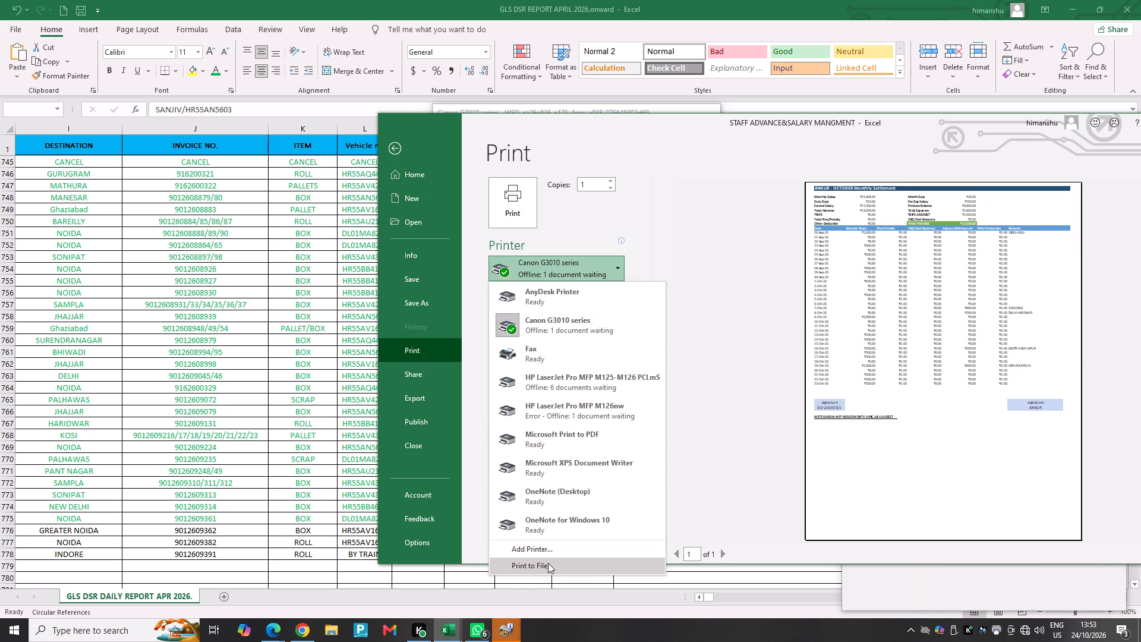
Connect the computer to the printer's Wi-Fi network EA48F4-G3010series and dismiss the printing notice.
left_click(1025, 640)
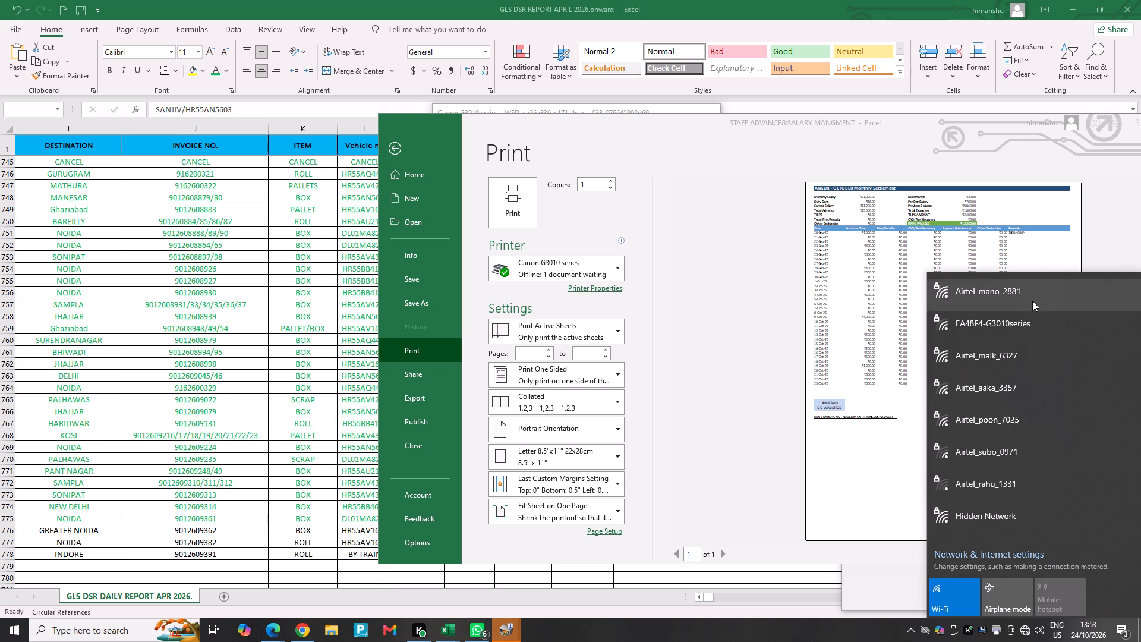
left_click(1027, 326)
left_click(1067, 376)
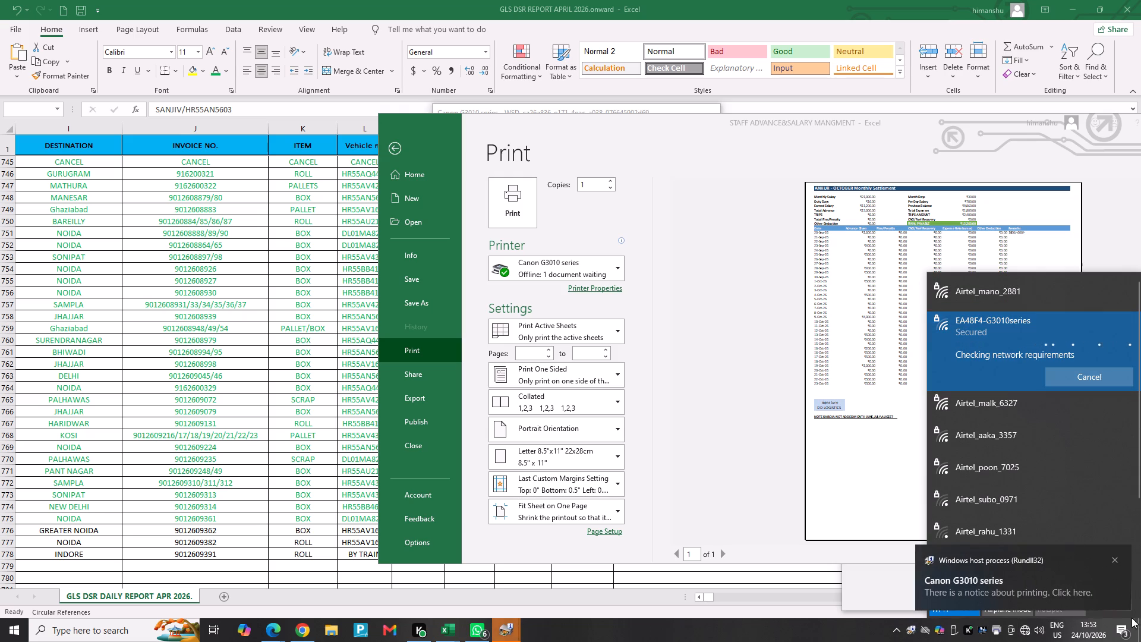
left_click(1115, 558)
left_click(1028, 631)
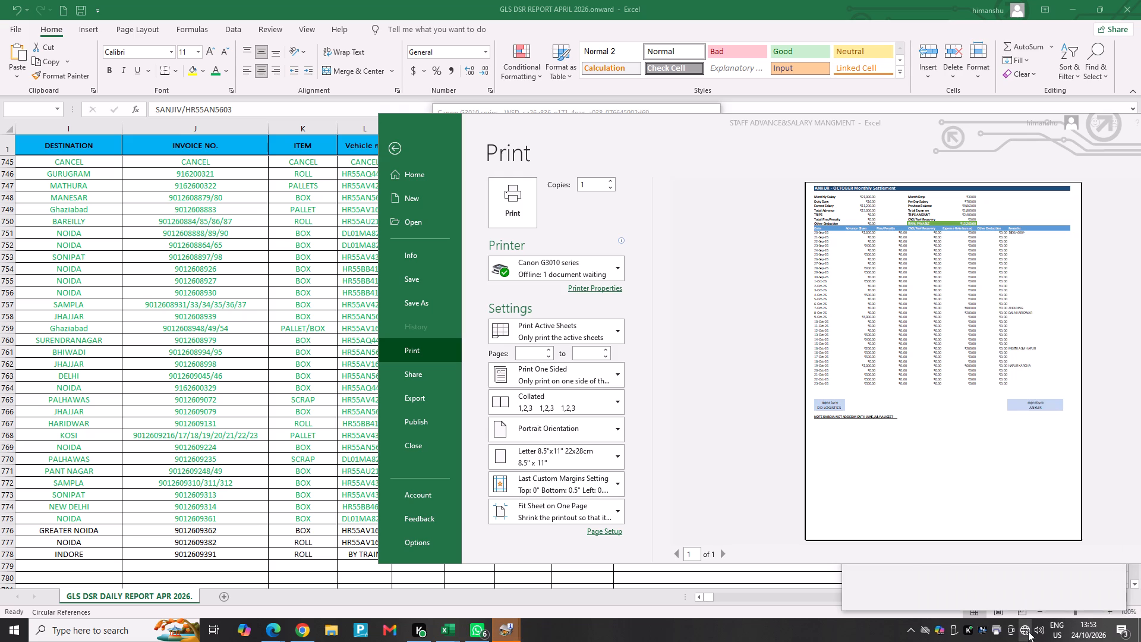
left_click(775, 467)
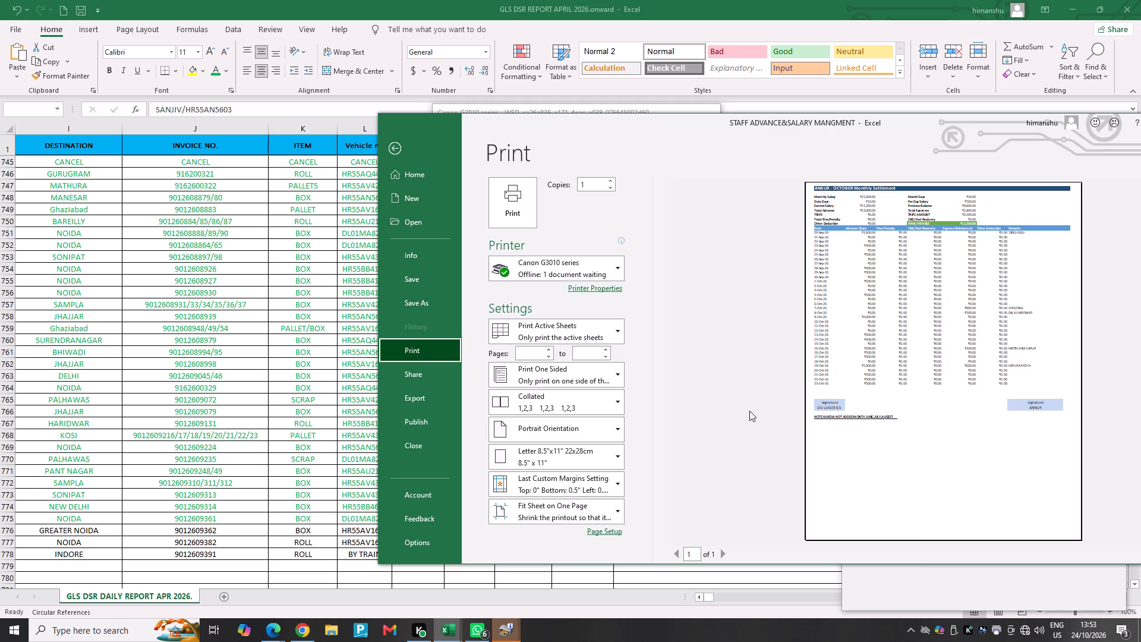
Keep Canon G3010 series as the printer and print one copy of Ankur's October settlement sheet, fitted on one page.
left_click(578, 273)
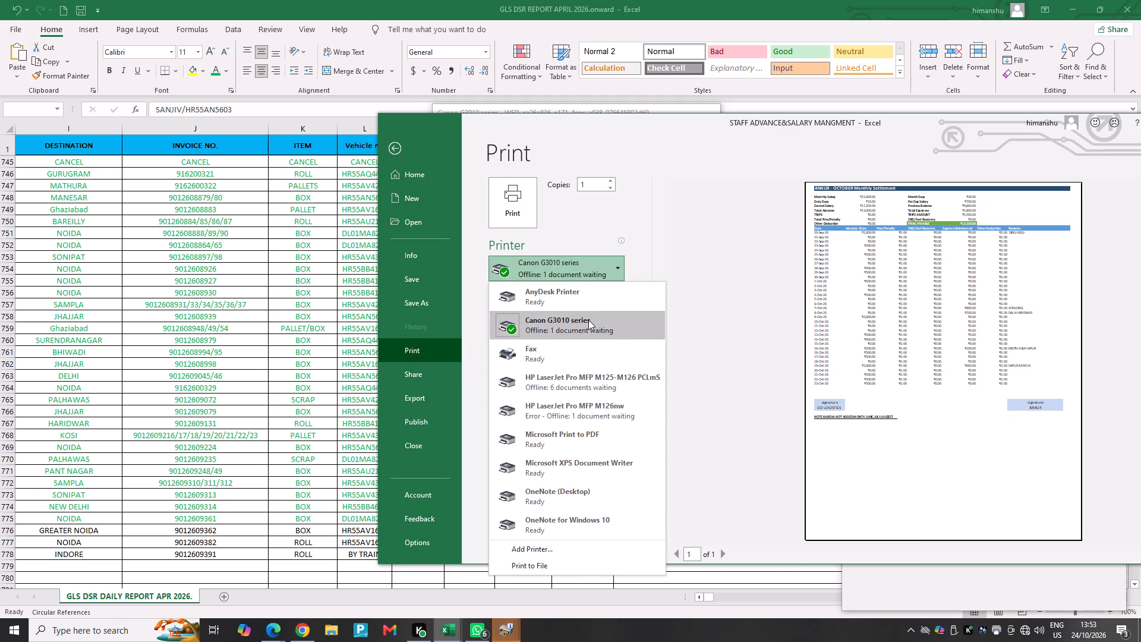
left_click(588, 320)
left_click(575, 264)
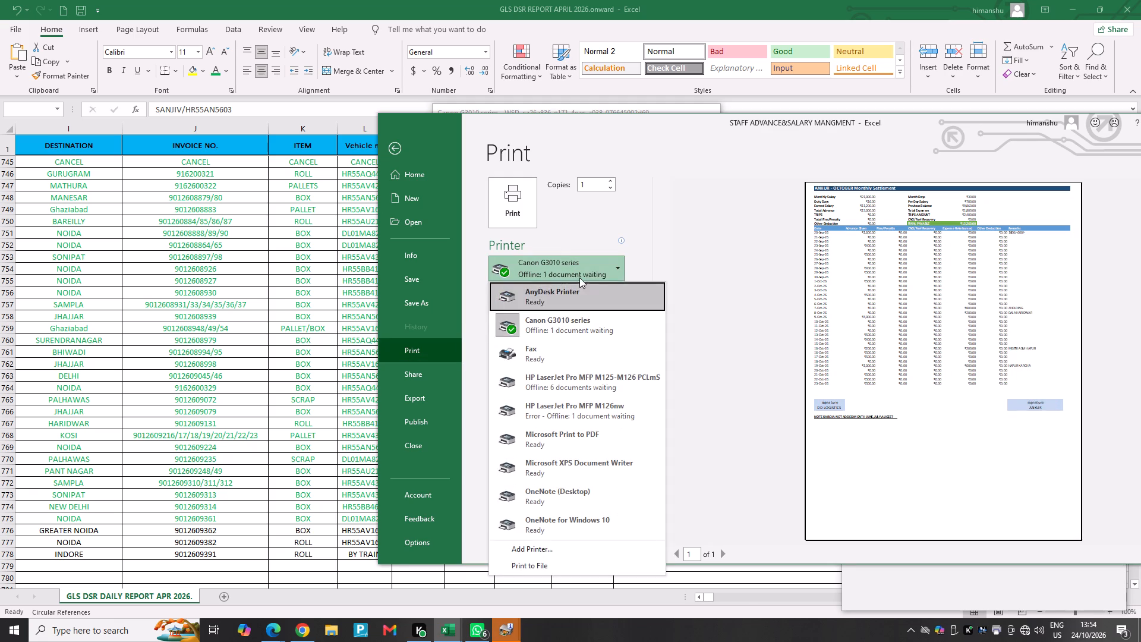
left_click(579, 327)
left_click(565, 275)
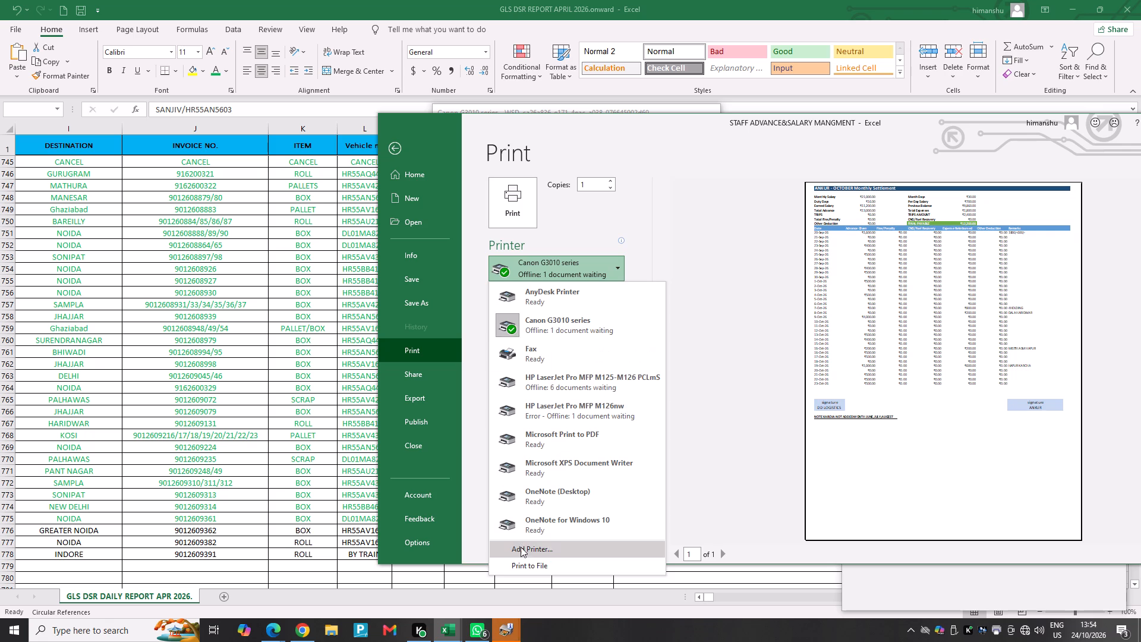
left_click(573, 322)
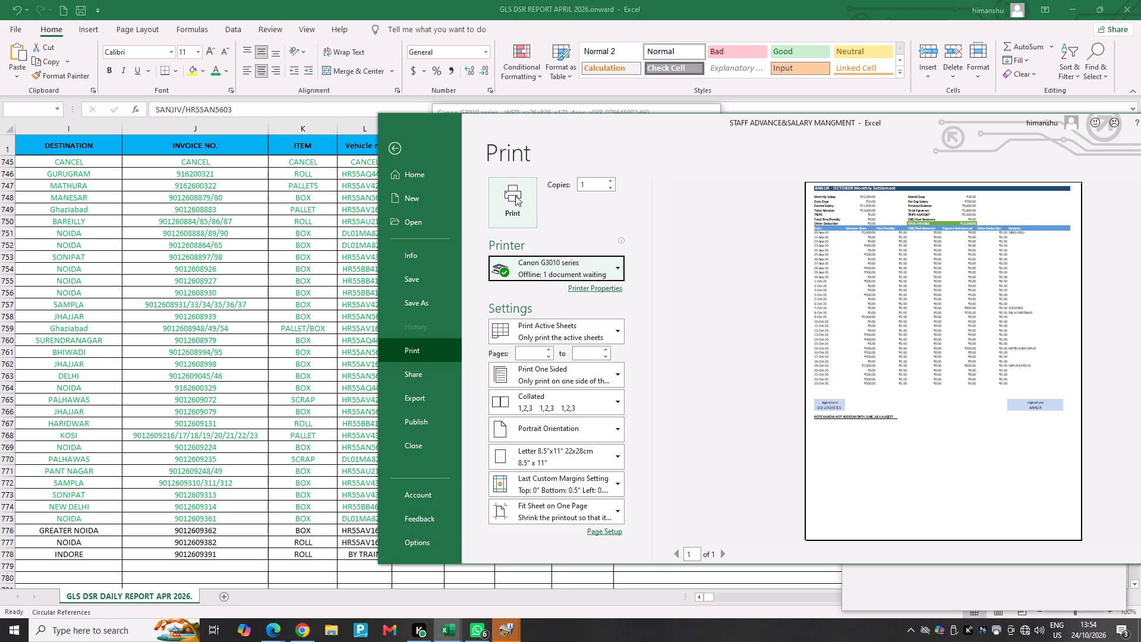
right_click(571, 263)
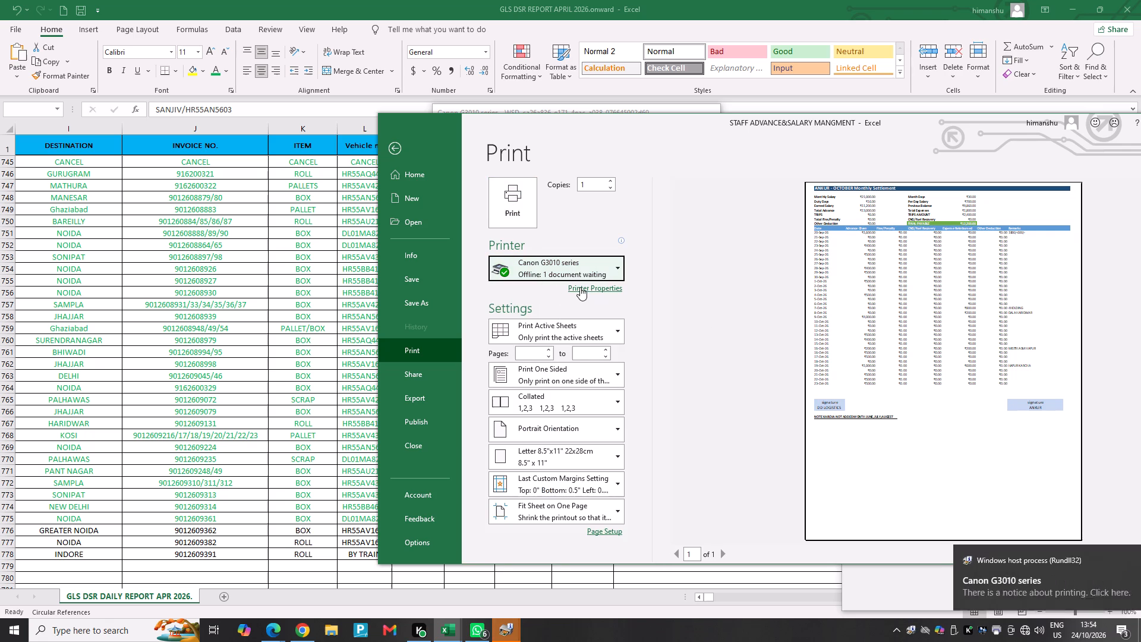
left_click(955, 564)
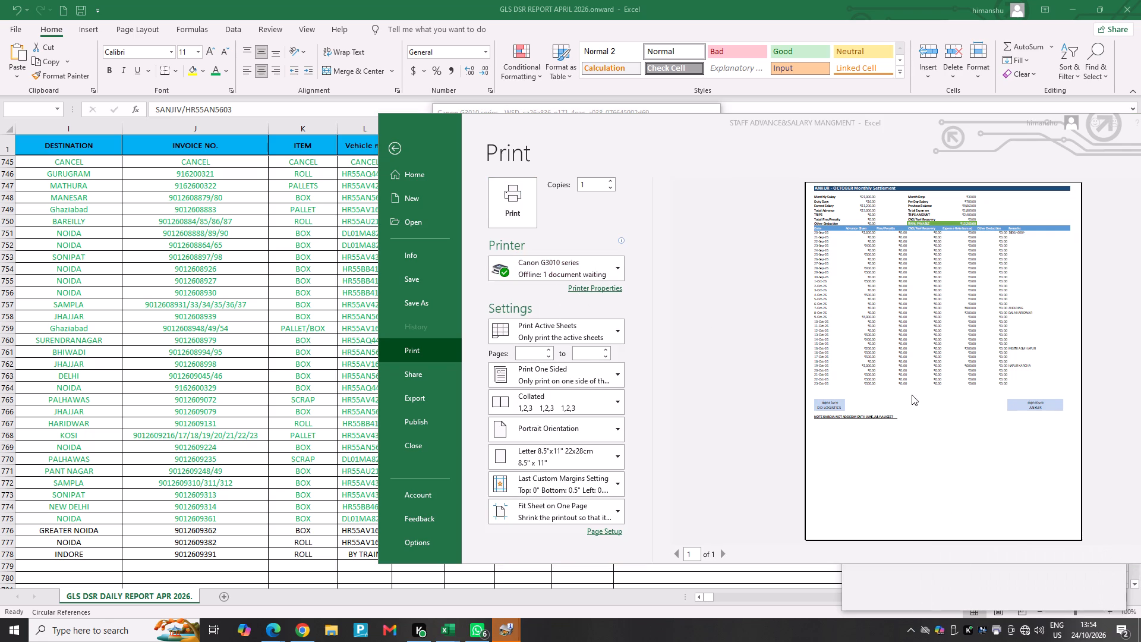
left_click(497, 216)
left_click(486, 196)
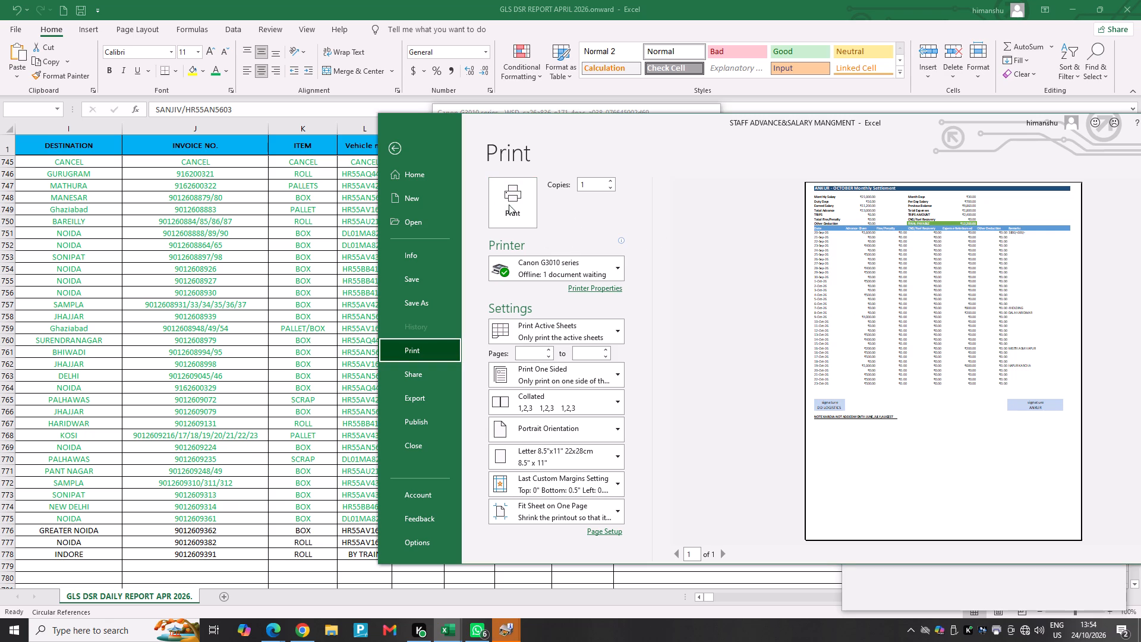
left_click(528, 210)
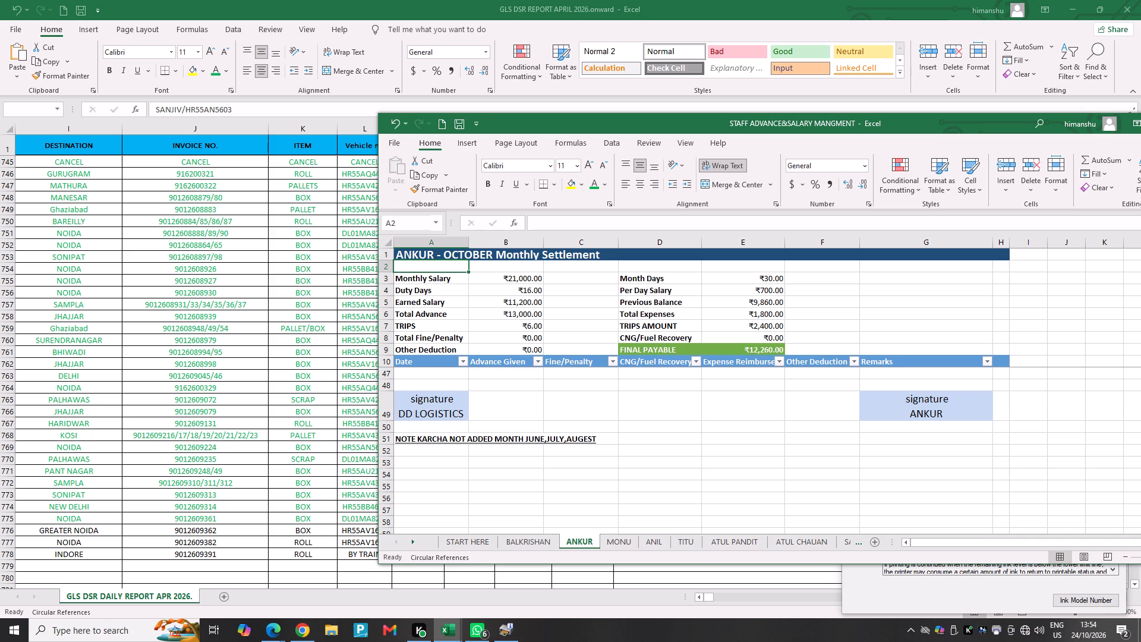
Reopen the print settings for Ankur's settlement sheet, move the workbook window aside and minimize it.
key("ctrl+p")
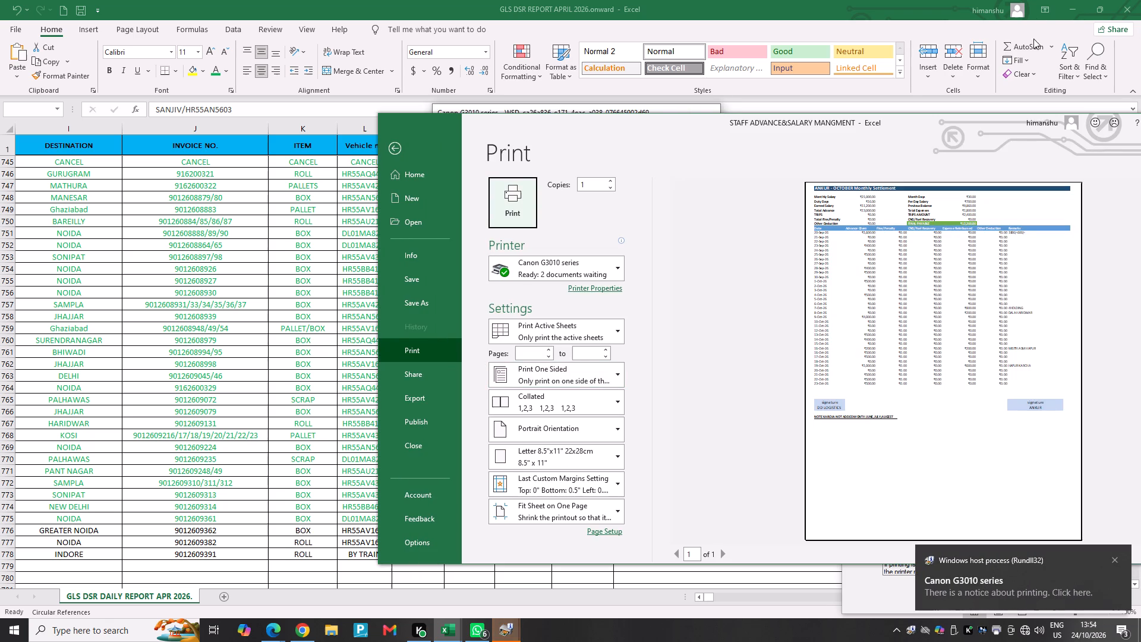
left_click_drag(974, 119, 805, 114)
left_click(1001, 118)
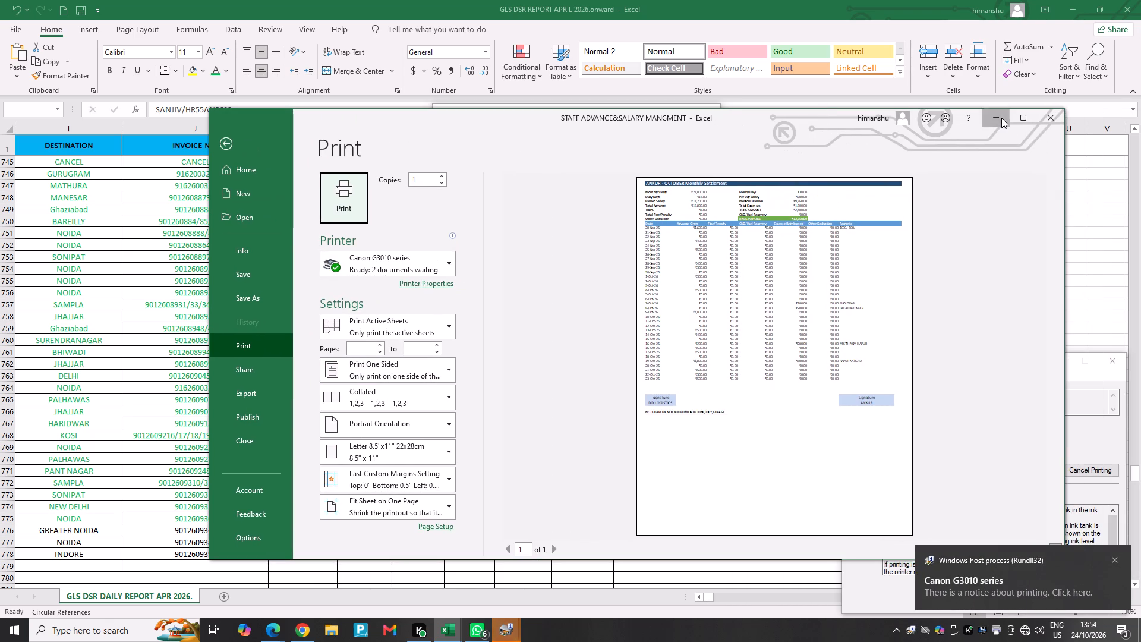
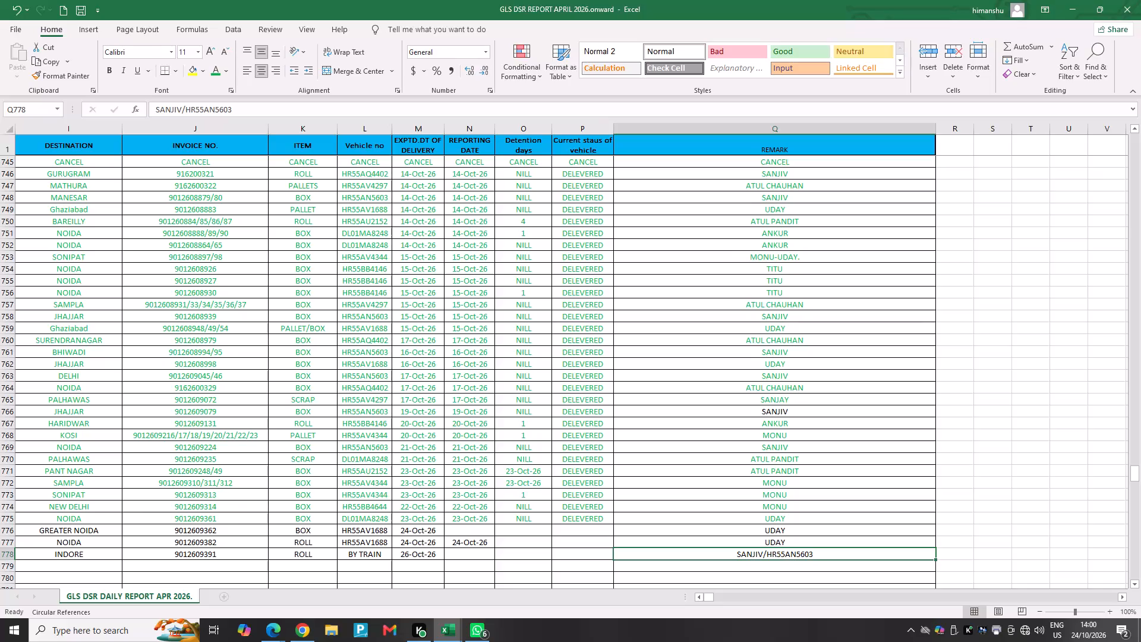
In the maximized Copy of MIS DD Logistics workbook, examine which September and October advance rows the total formula on Ankur's sheet covers.
left_click(450, 634)
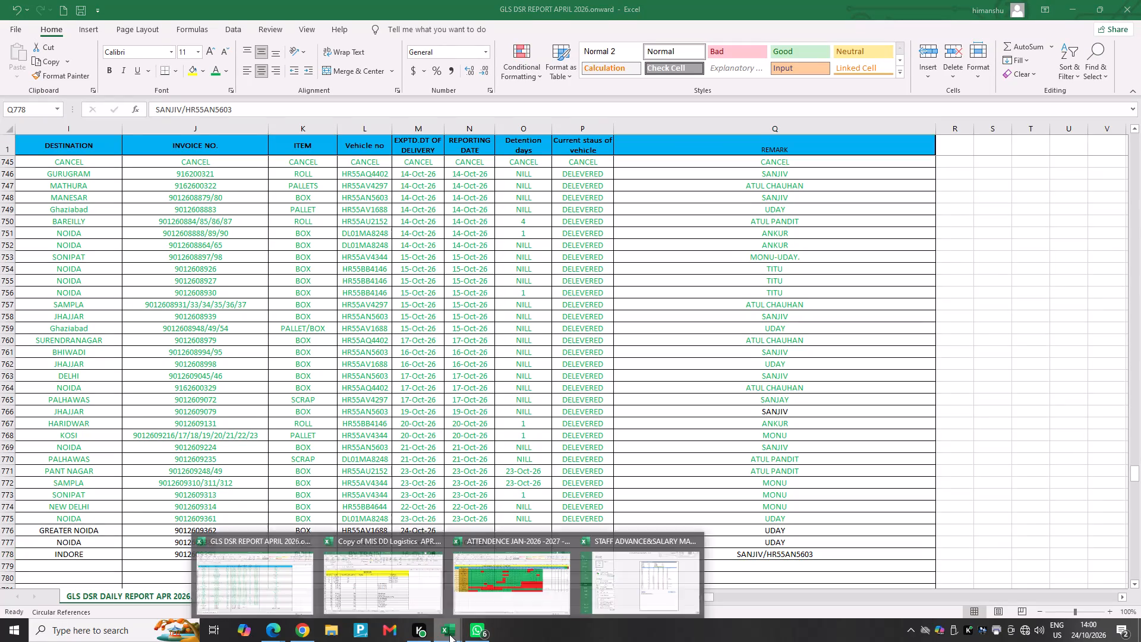
left_click(395, 574)
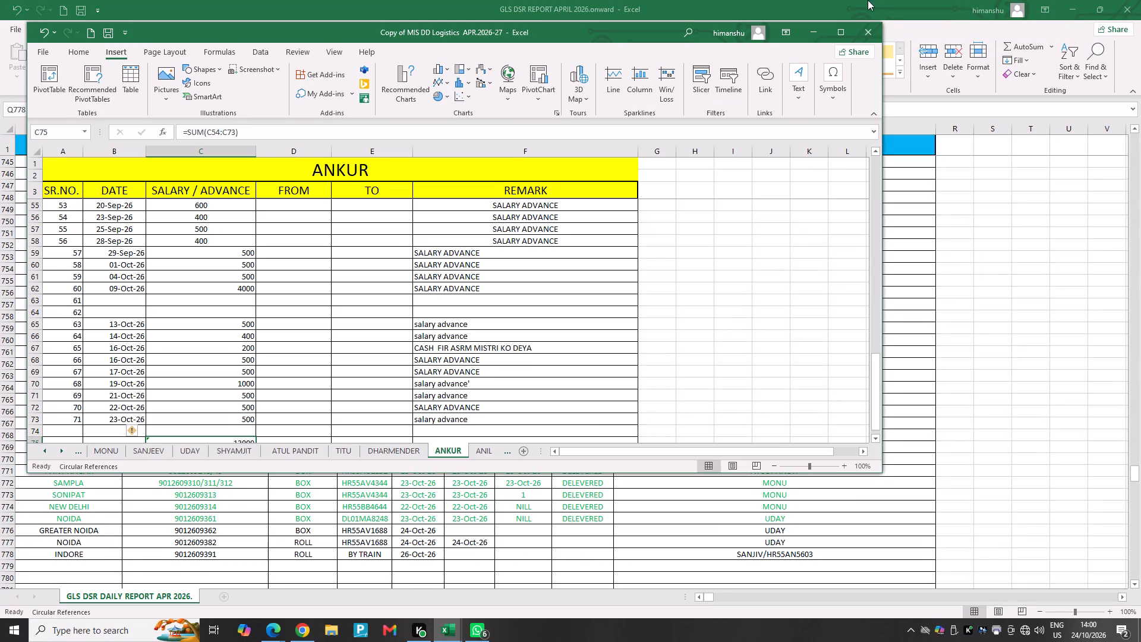
left_click(844, 29)
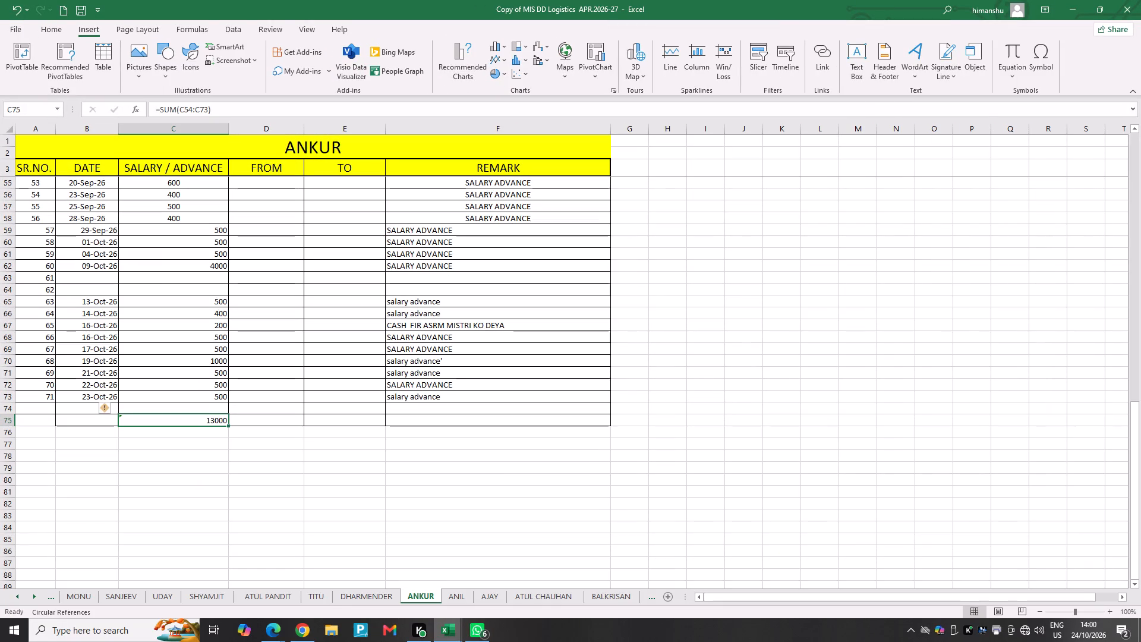
scroll(141, 304, "up", 3)
left_click(187, 270)
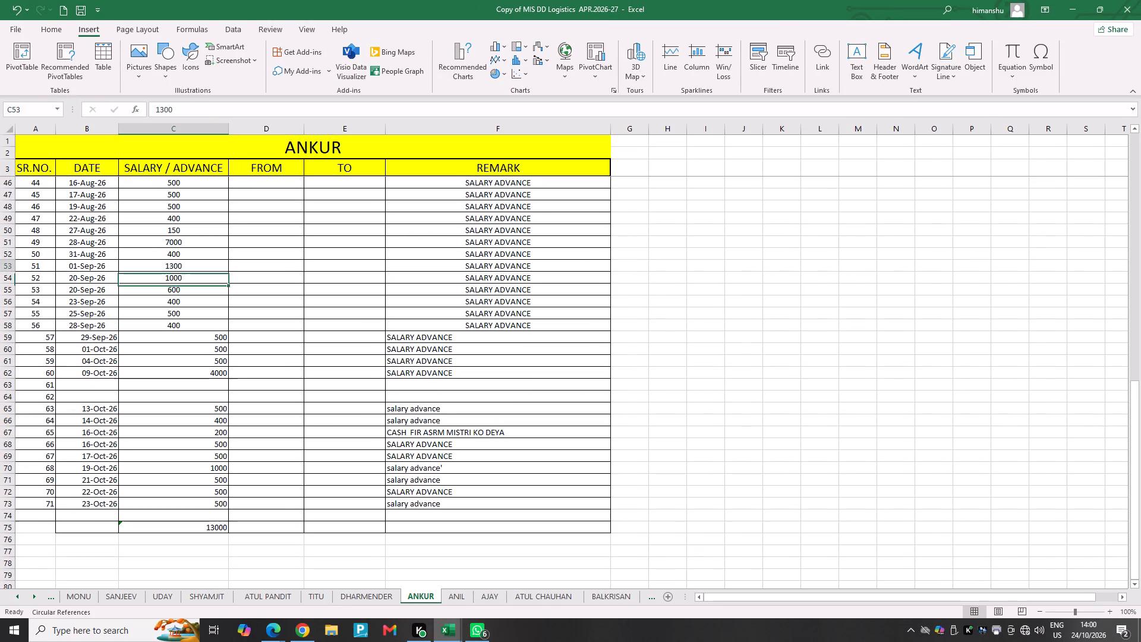
left_click(103, 267)
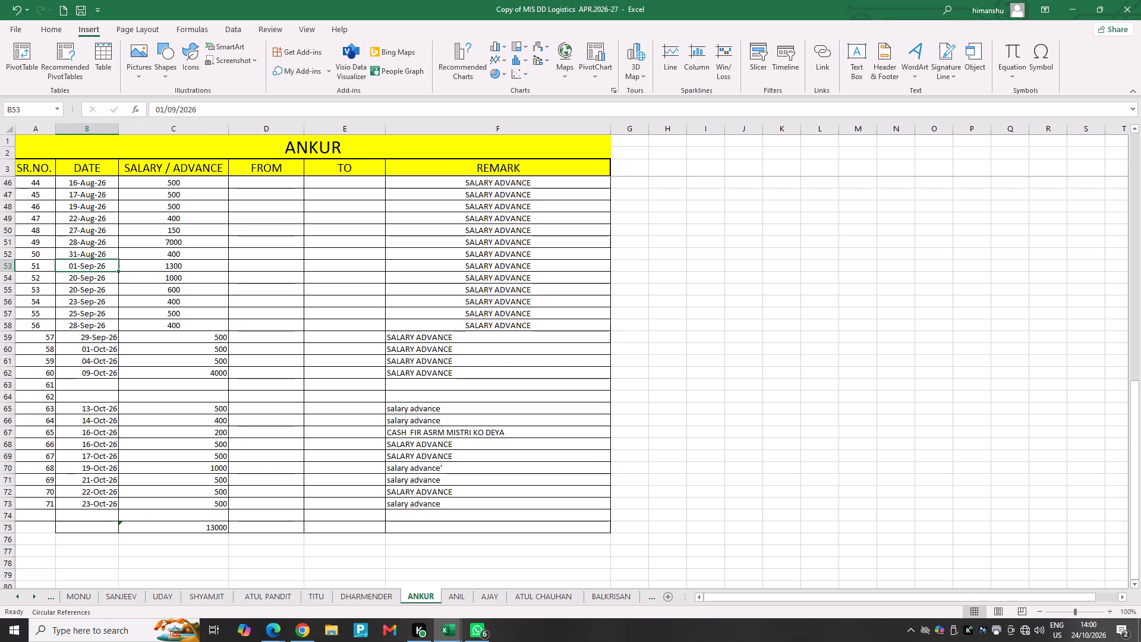
double_click(198, 524)
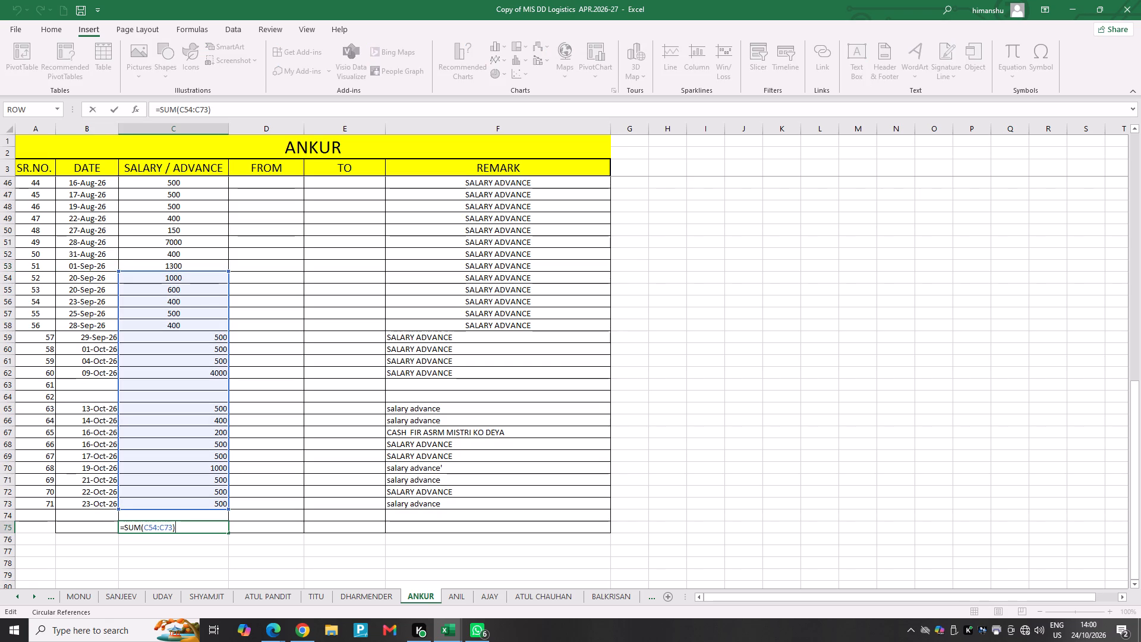
key("Return")
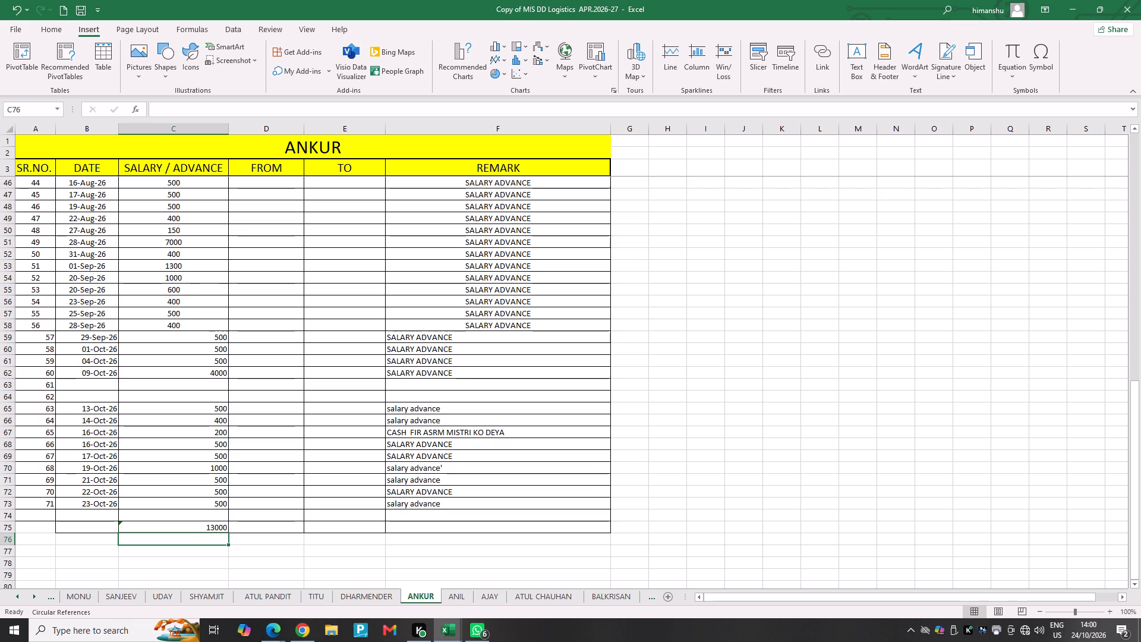
left_click(187, 279)
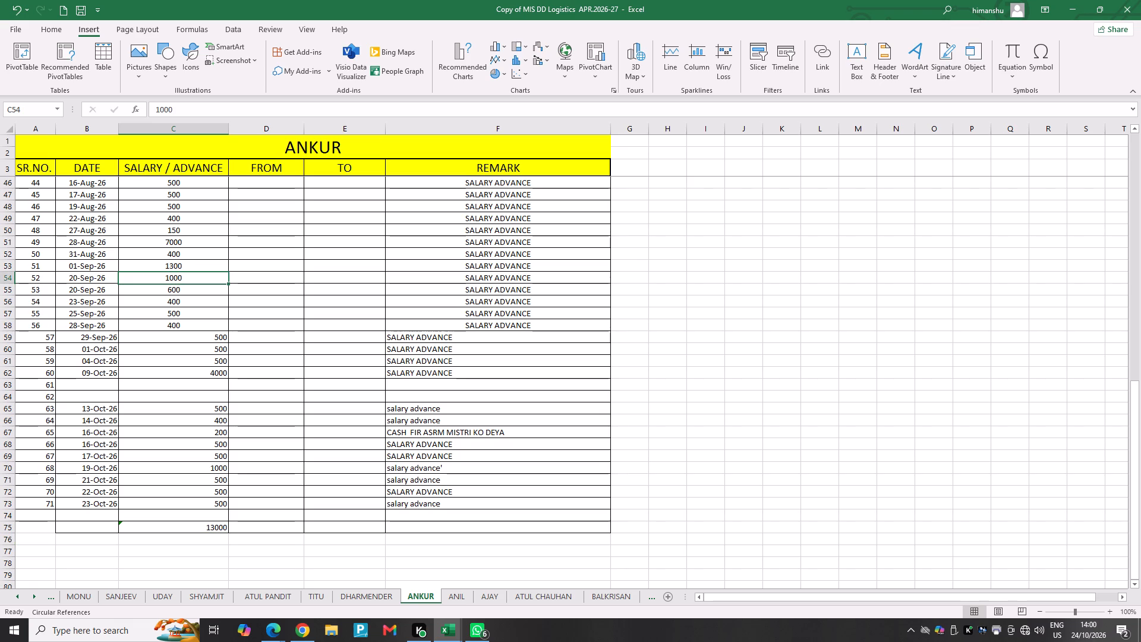
left_click(198, 527)
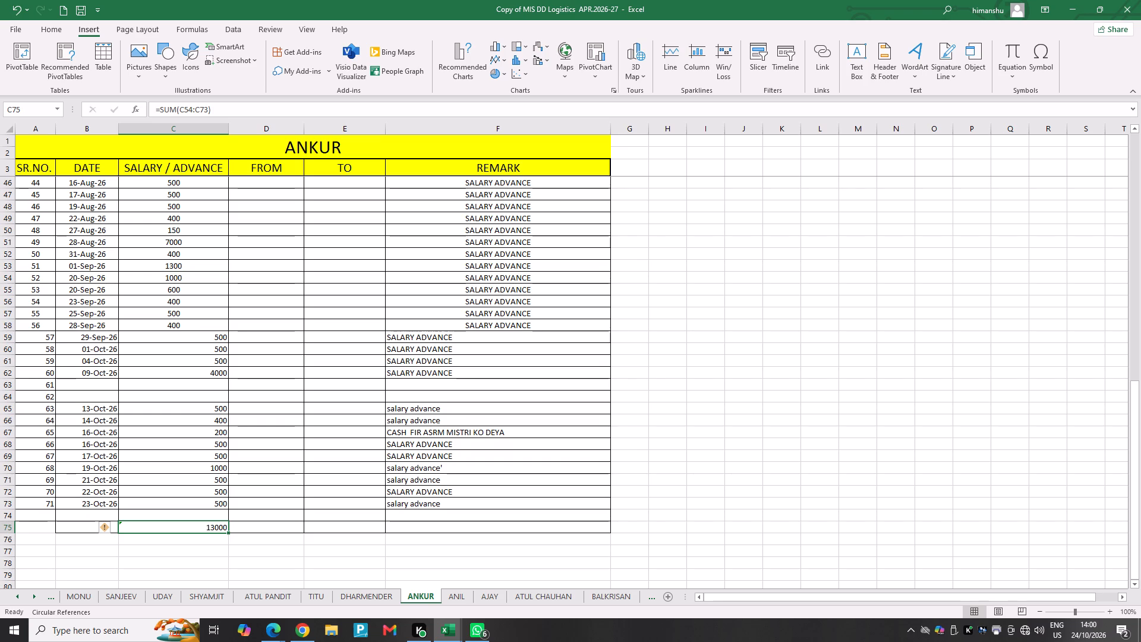
double_click(201, 530)
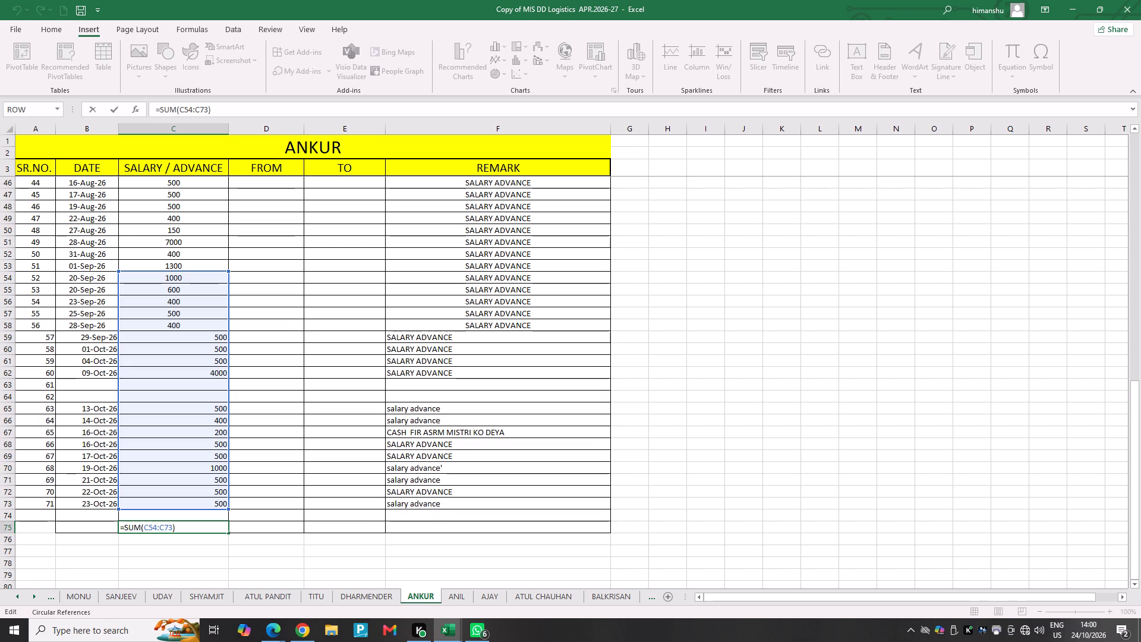
key("Return")
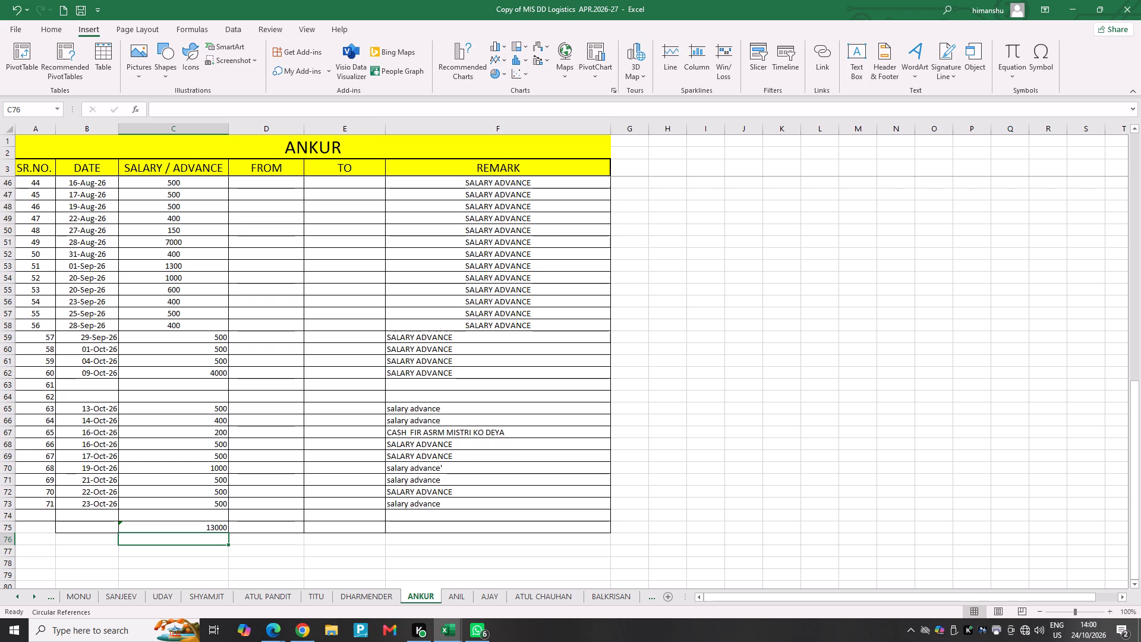
double_click(198, 530)
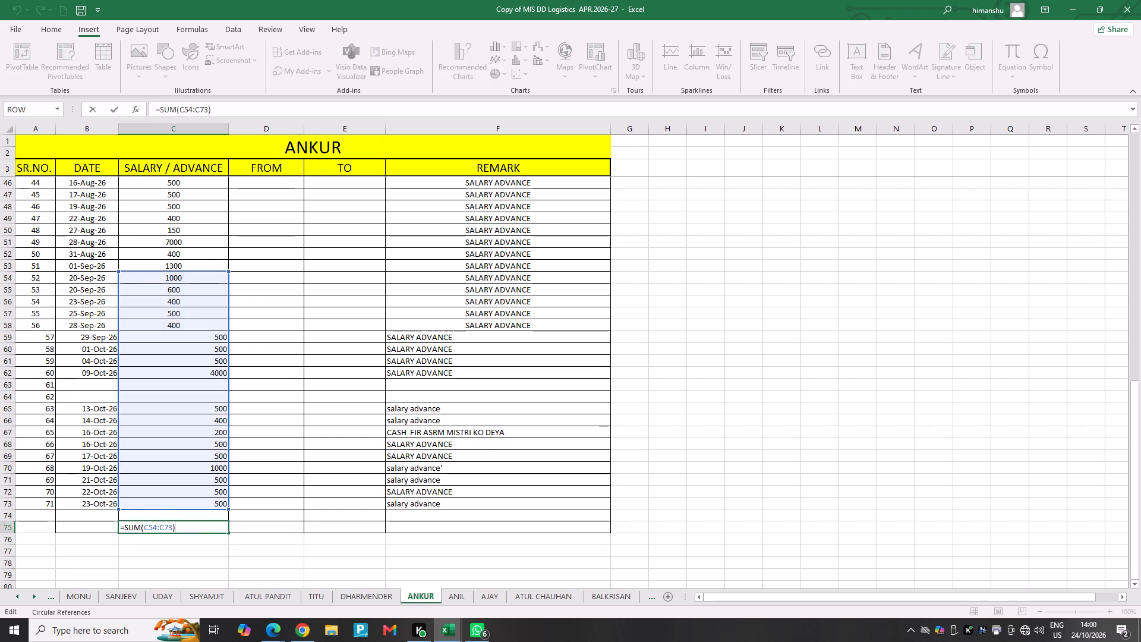